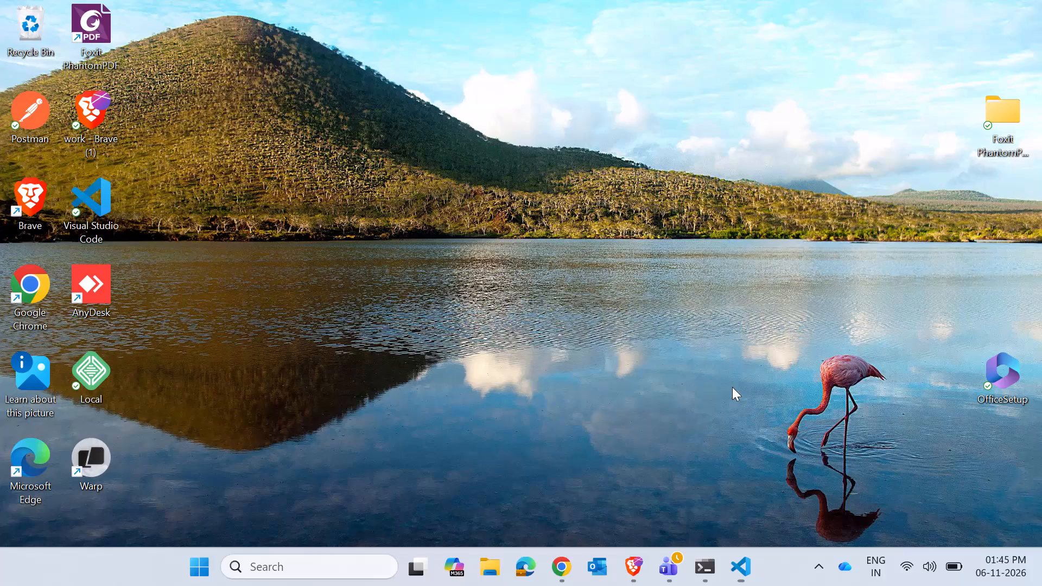
Switch to Brave and reload the OneDesk ticket list without using cached content.
left_click(630, 569)
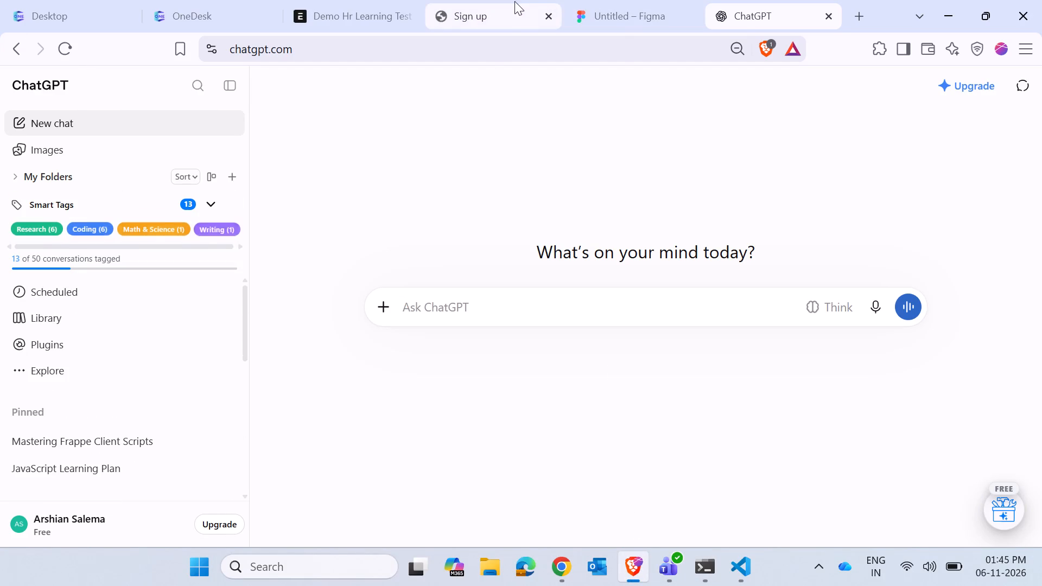
left_click(214, 0)
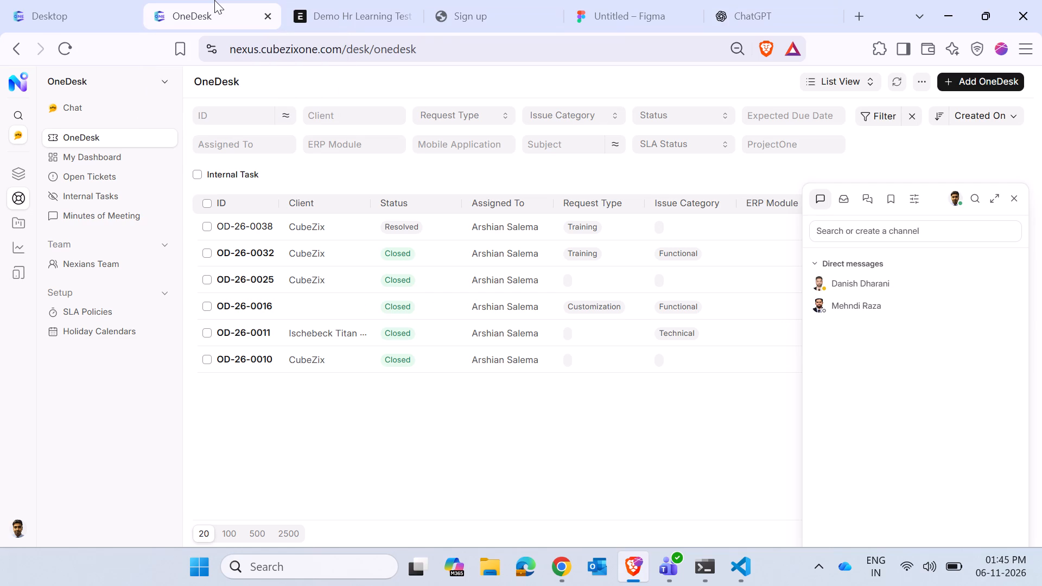
key("ctrl+shift+r")
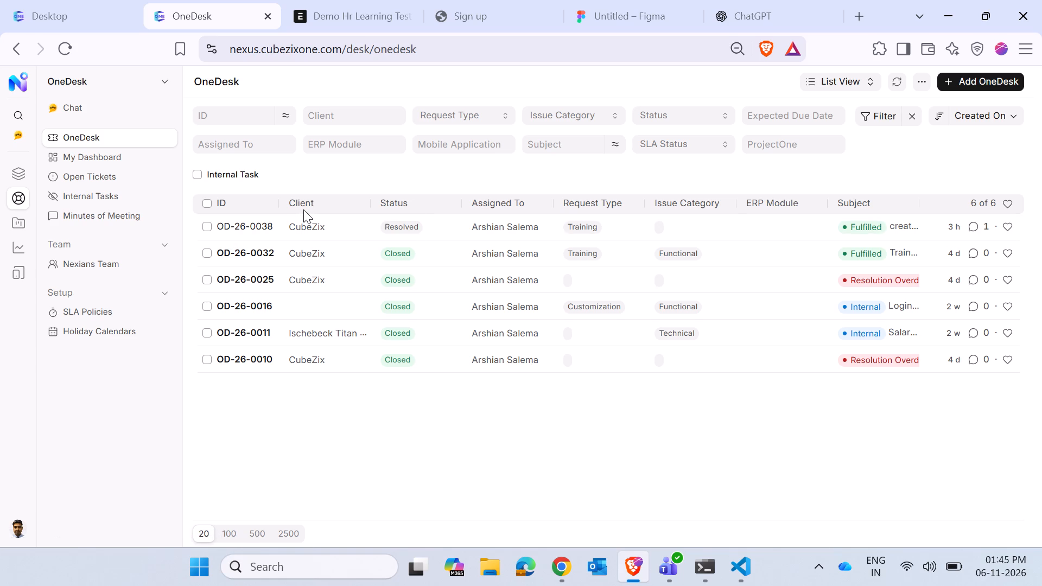
Switch to the Untitled Figma design file.
left_click(649, 0)
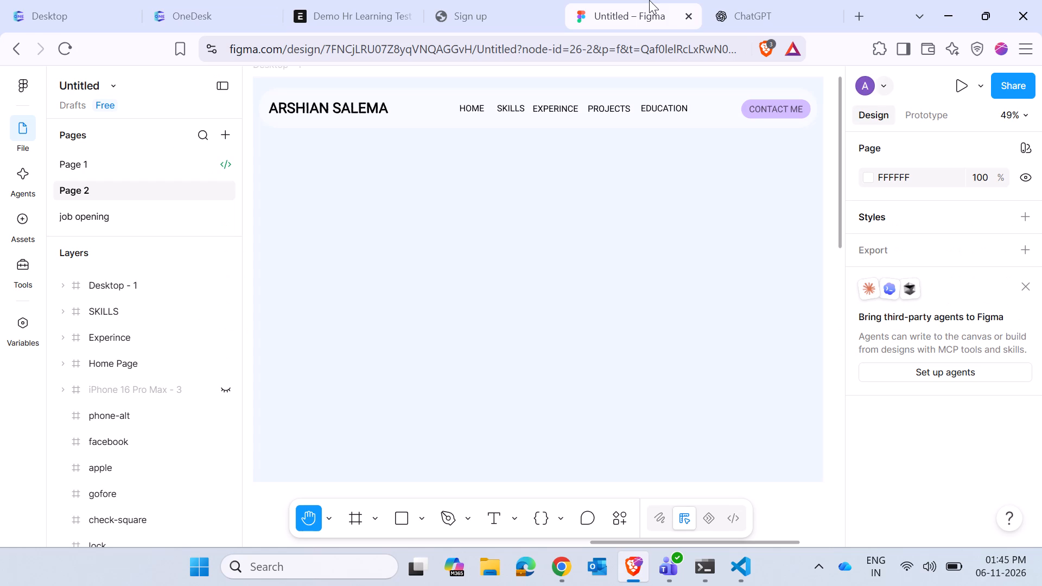
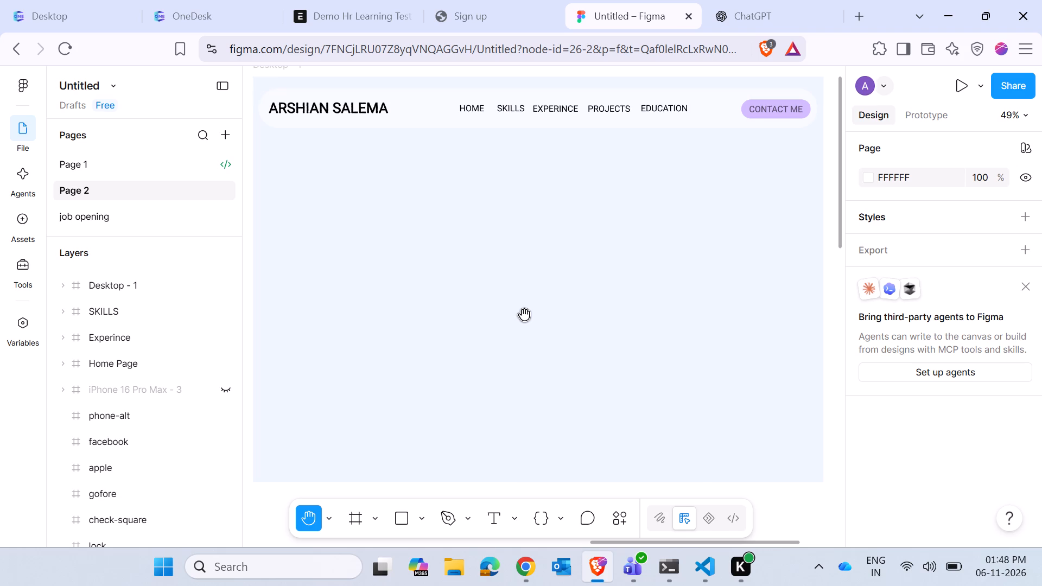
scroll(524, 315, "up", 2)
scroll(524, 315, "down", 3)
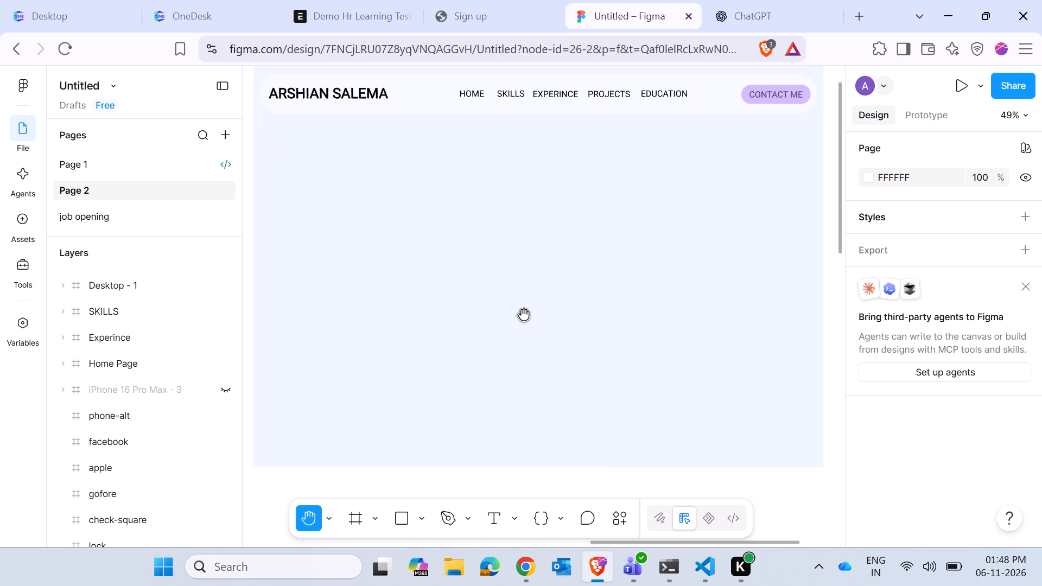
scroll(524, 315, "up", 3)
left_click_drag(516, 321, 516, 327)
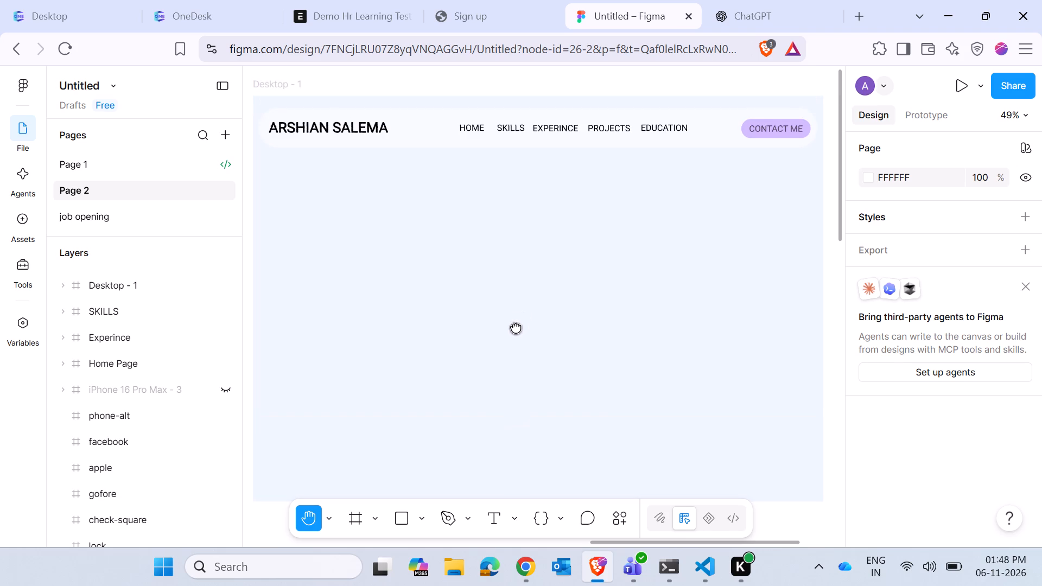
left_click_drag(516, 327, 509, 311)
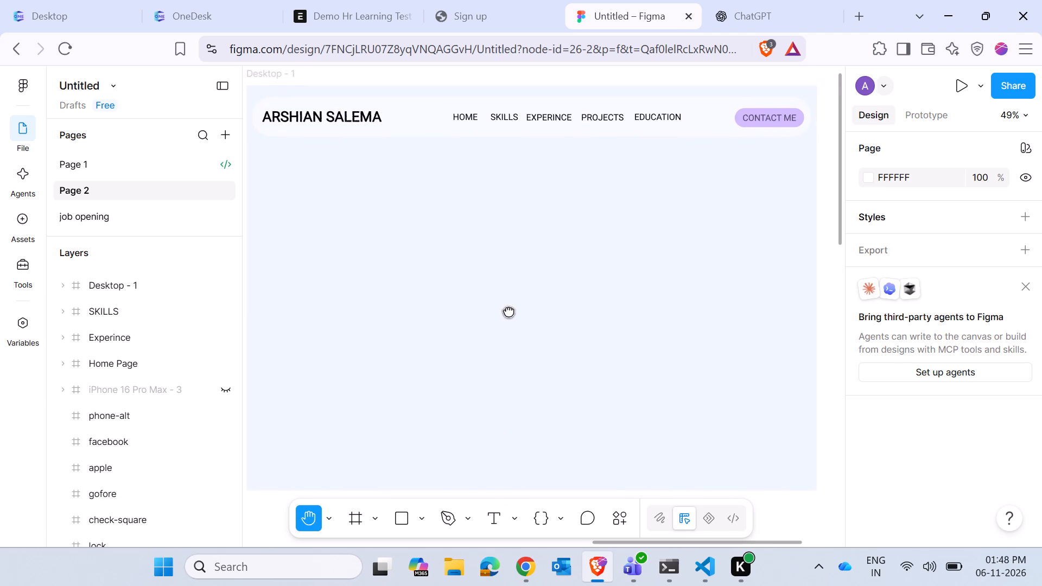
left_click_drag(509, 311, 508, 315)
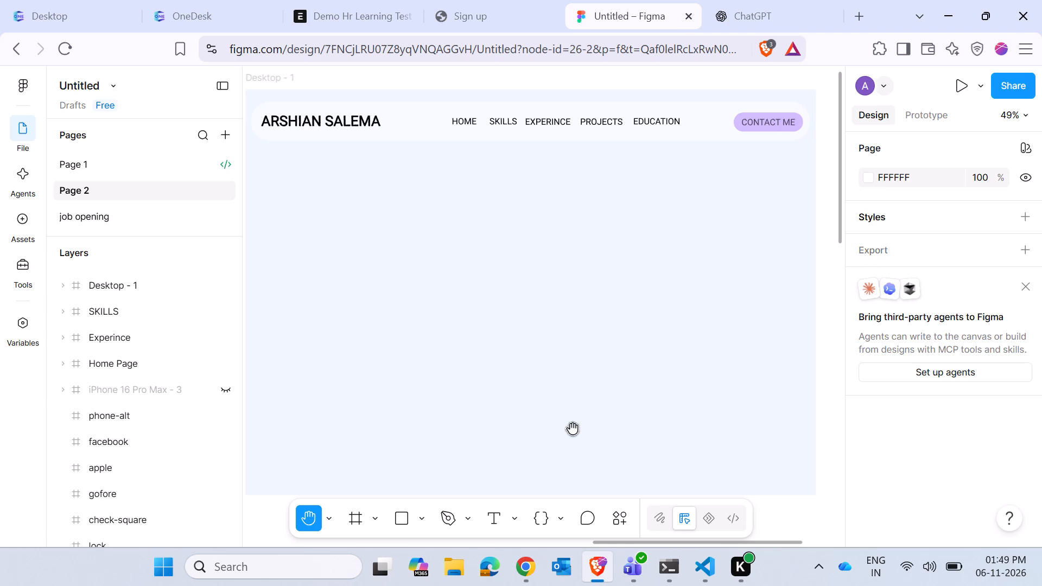
Return to the OneDesk ticket list and reload it without using cached content.
left_click(232, 10)
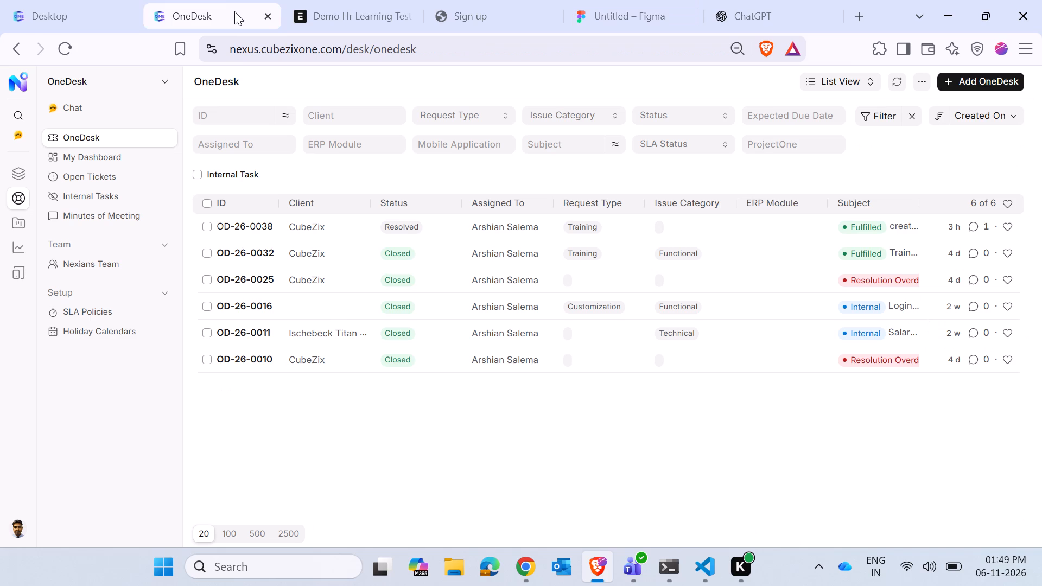
key("ctrl+shift+r")
key("ctrl+shift+r")
key("ctrl+shift+r")
key("ctrl+shift+r")
key("ctrl+shift+r")
key("ctrl+shift+r")
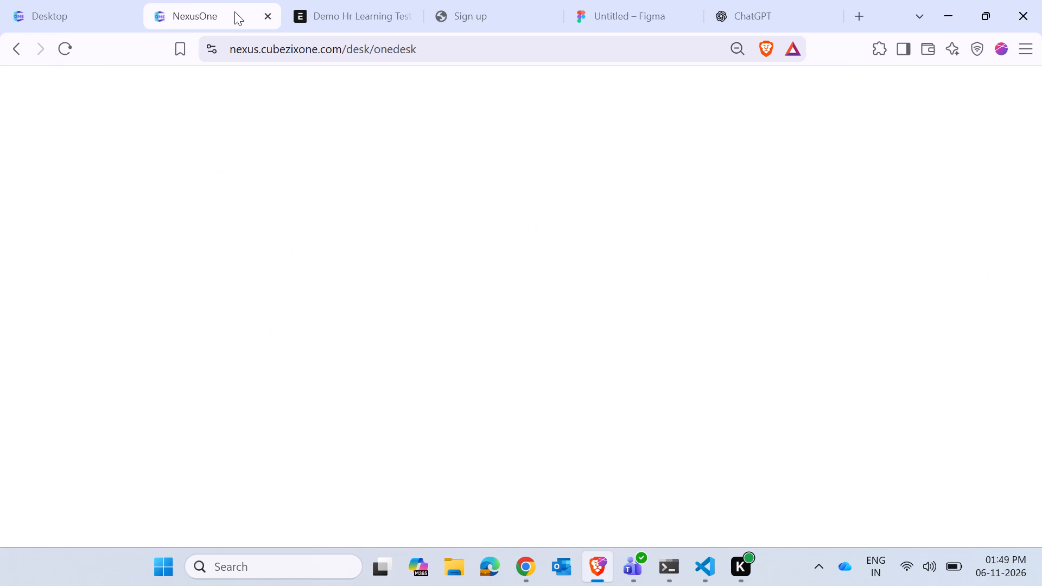
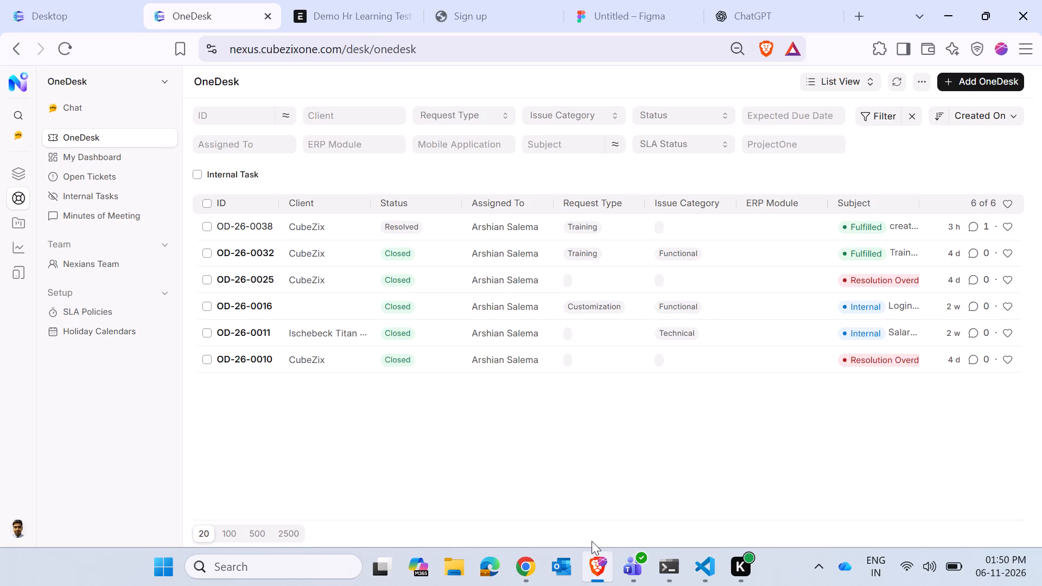
Switch to the Untitled Figma file and focus its canvas at the portfolio's Desktop - 1 frame.
left_click(596, 0)
left_click(405, 231)
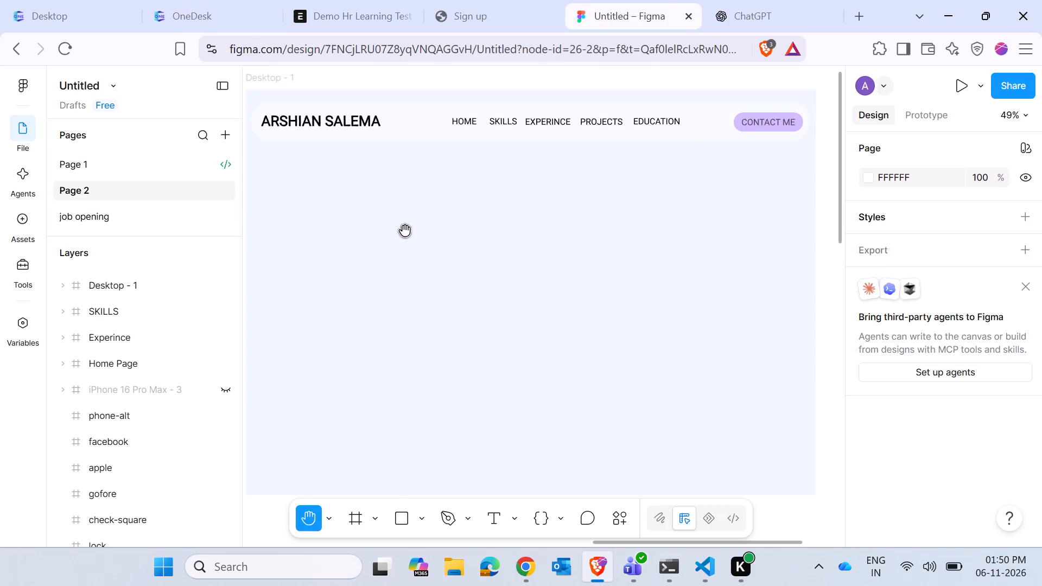
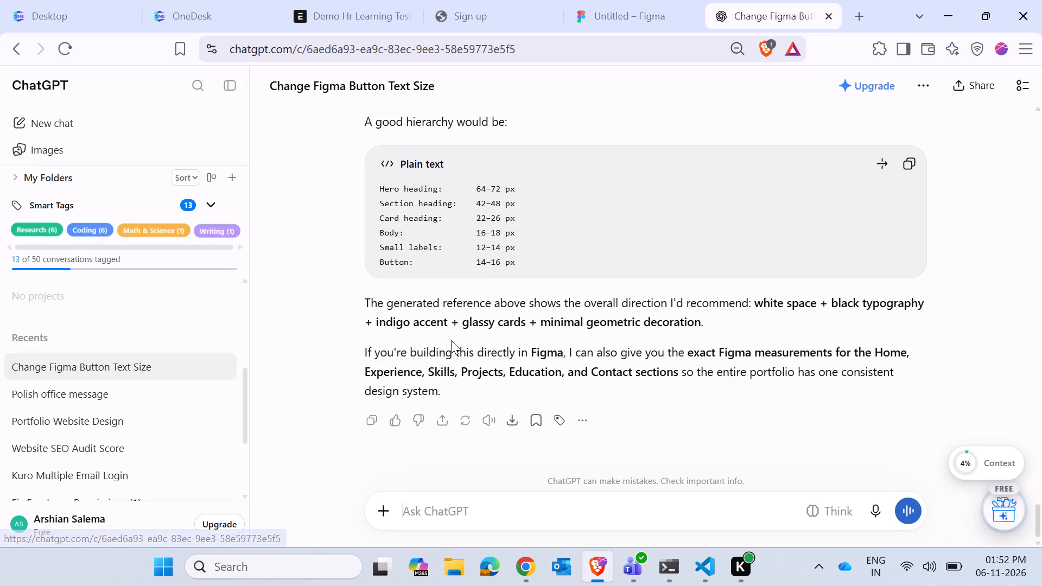
scroll(451, 340, "up", 3)
scroll(454, 343, "down", 1)
scroll(454, 343, "up", 7)
scroll(455, 345, "down", 1)
scroll(455, 345, "up", 10)
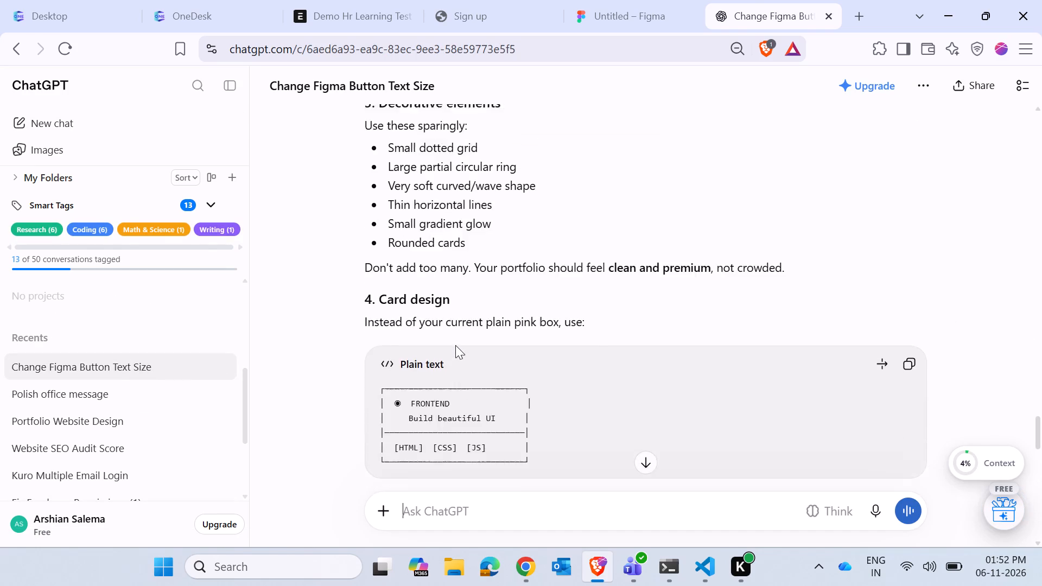
scroll(455, 345, "up", 16)
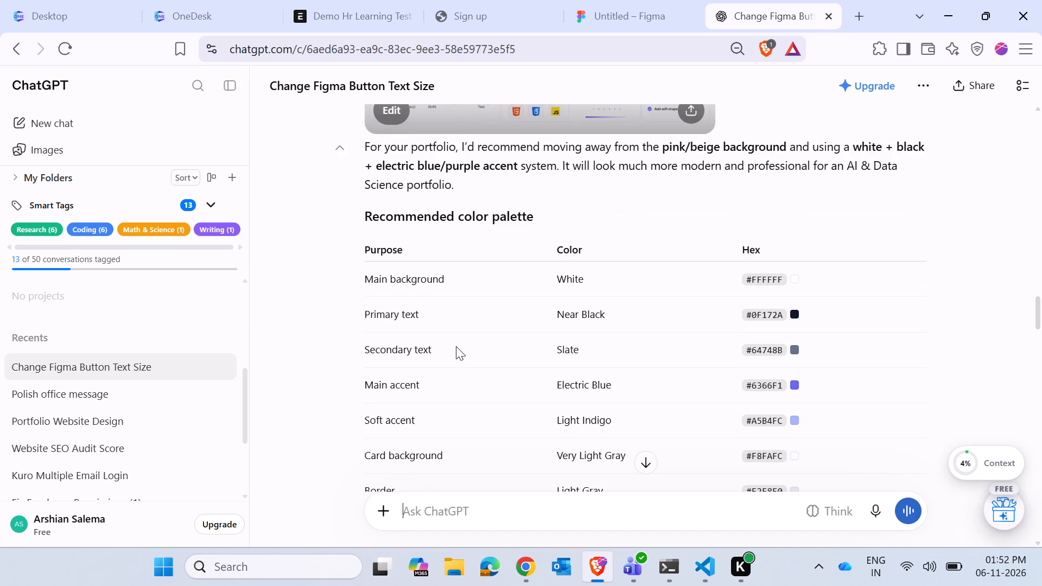
scroll(456, 346, "up", 15)
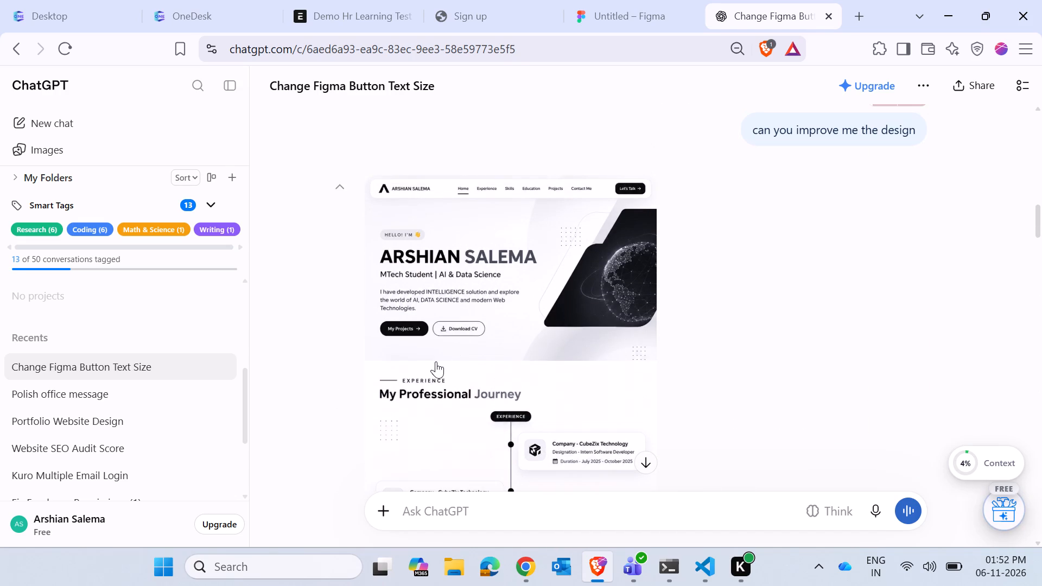
Switch to the Untitled Figma file and draw a frame about 188 × 55 below the navigation bar in Desktop - 1.
left_click(633, 0)
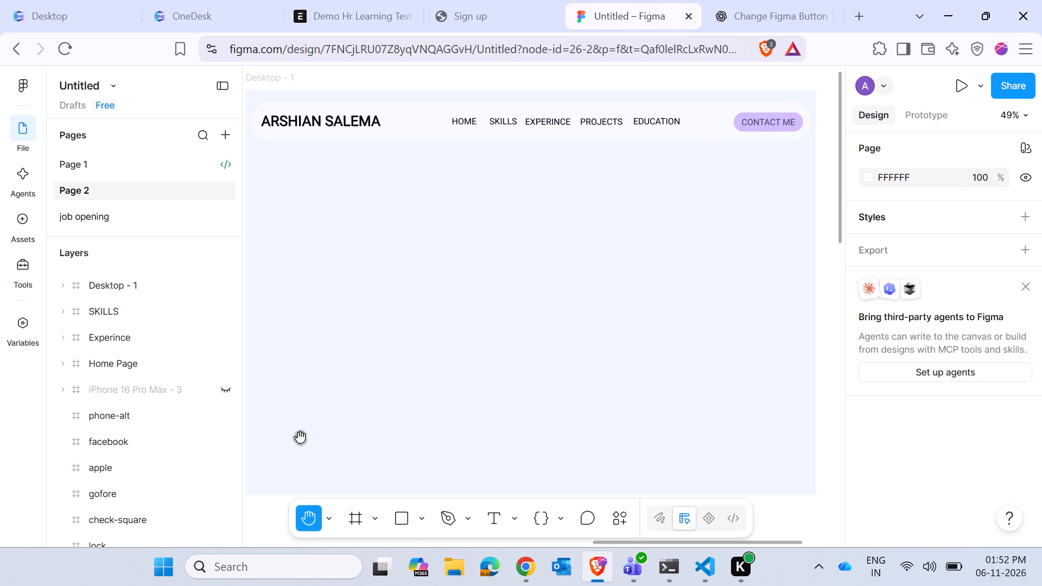
left_click(408, 520)
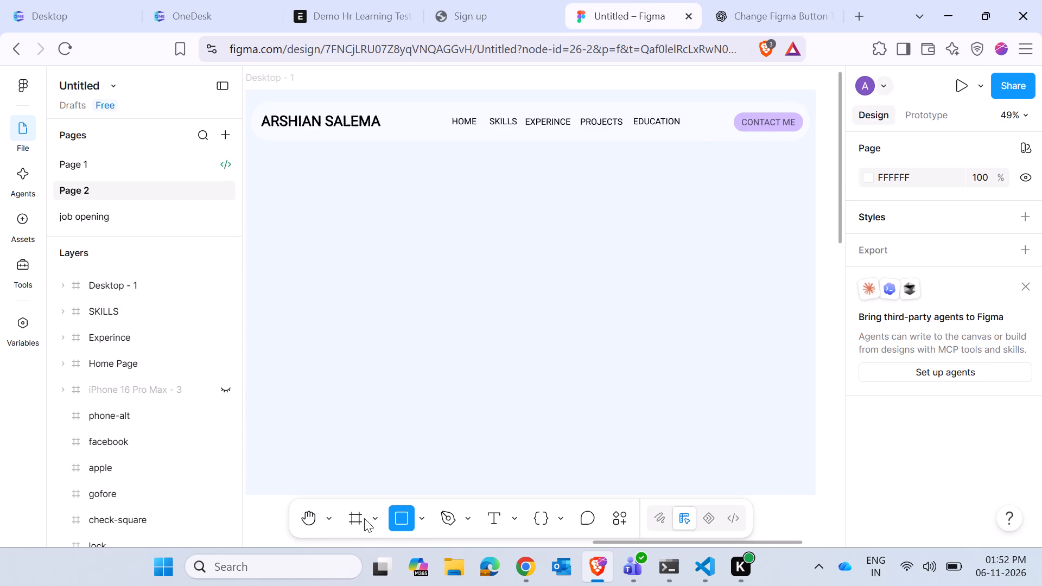
left_click(359, 520)
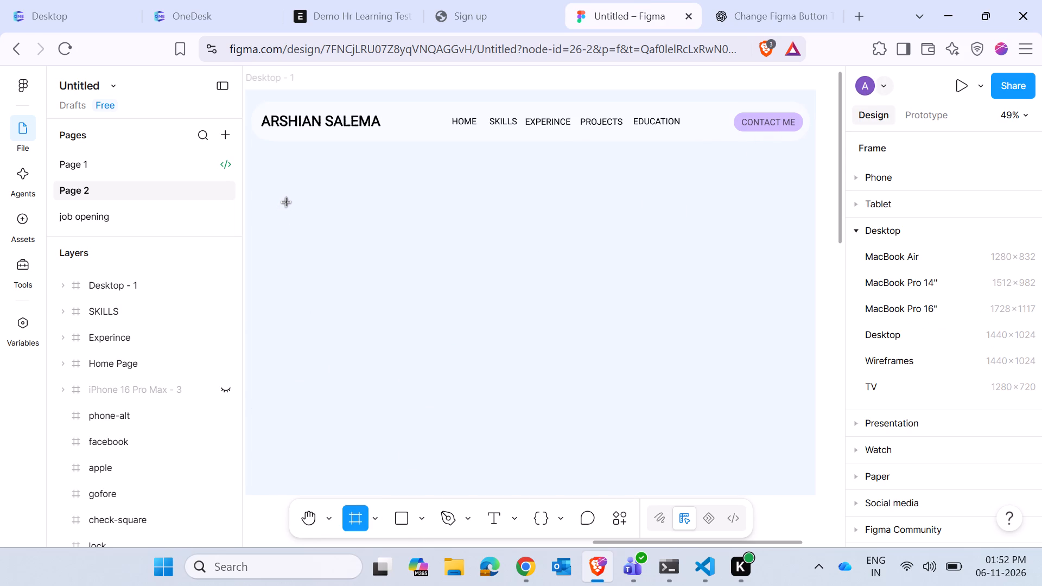
left_click_drag(306, 195, 355, 213)
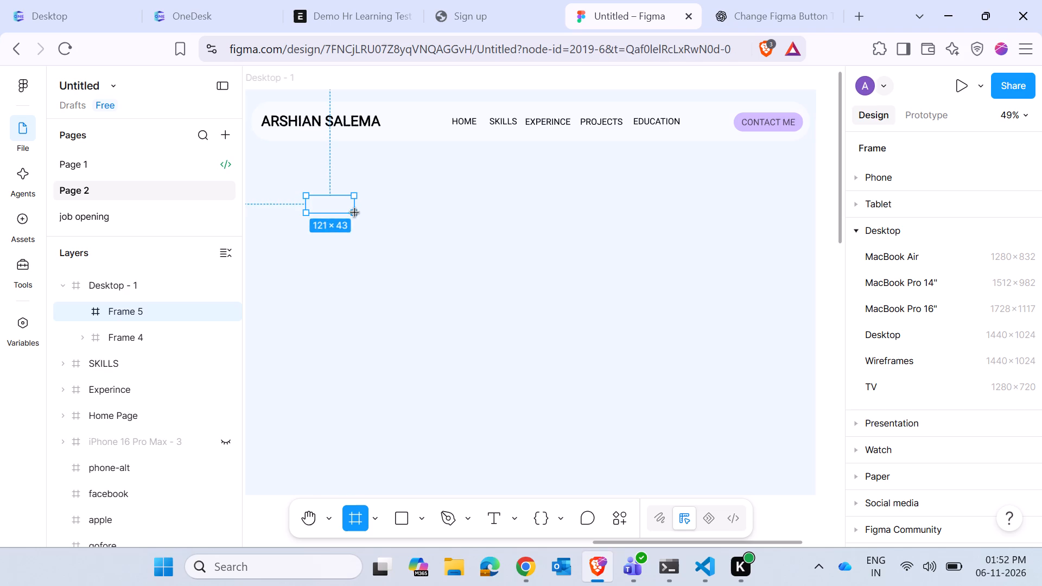
left_click_drag(355, 213, 379, 215)
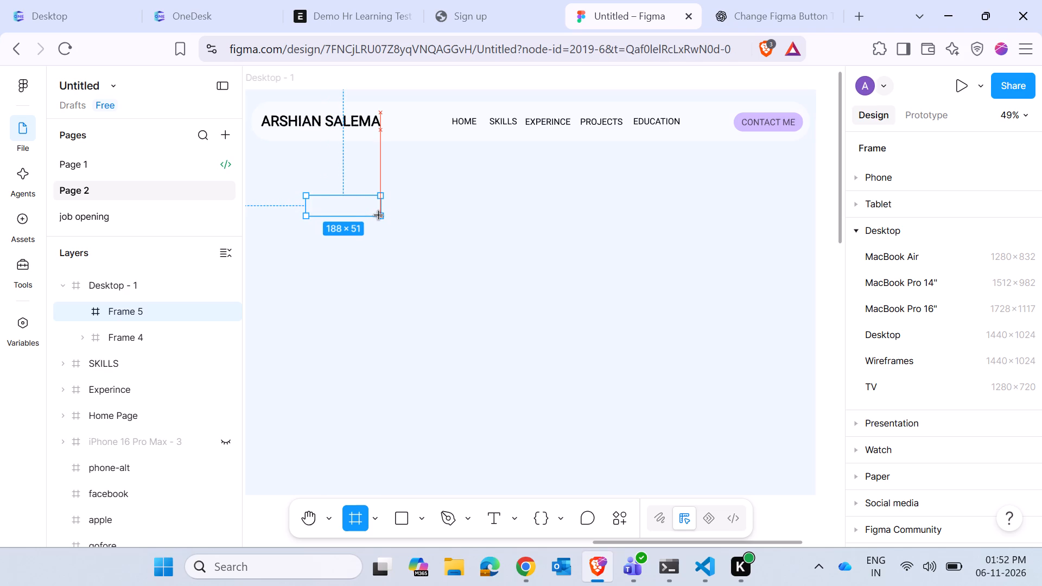
left_click_drag(379, 215, 382, 217)
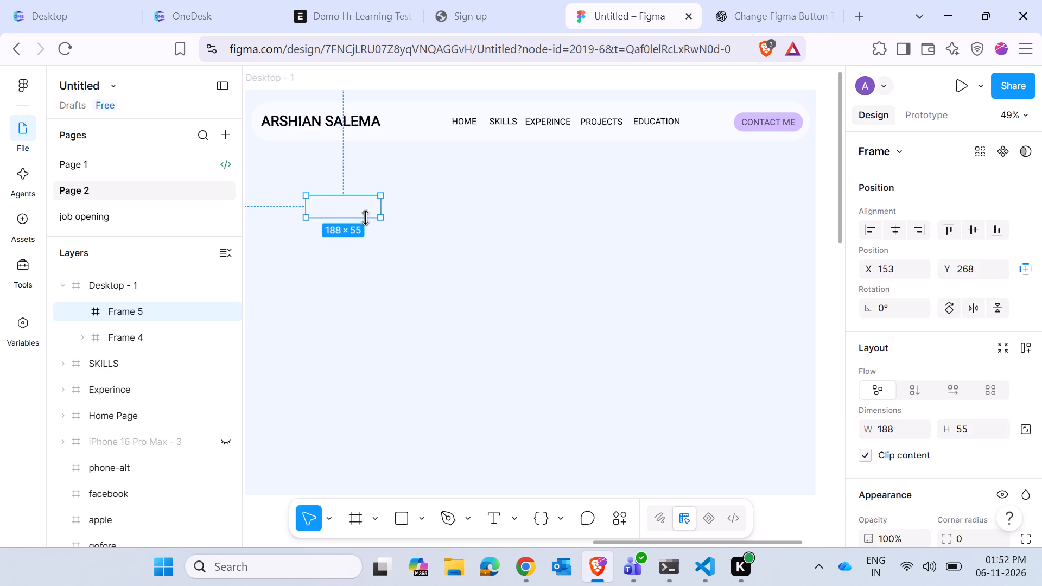
Add a solid fill to the small frame below the navigation bar and set it to the muted pink BE9898.
left_click(345, 213)
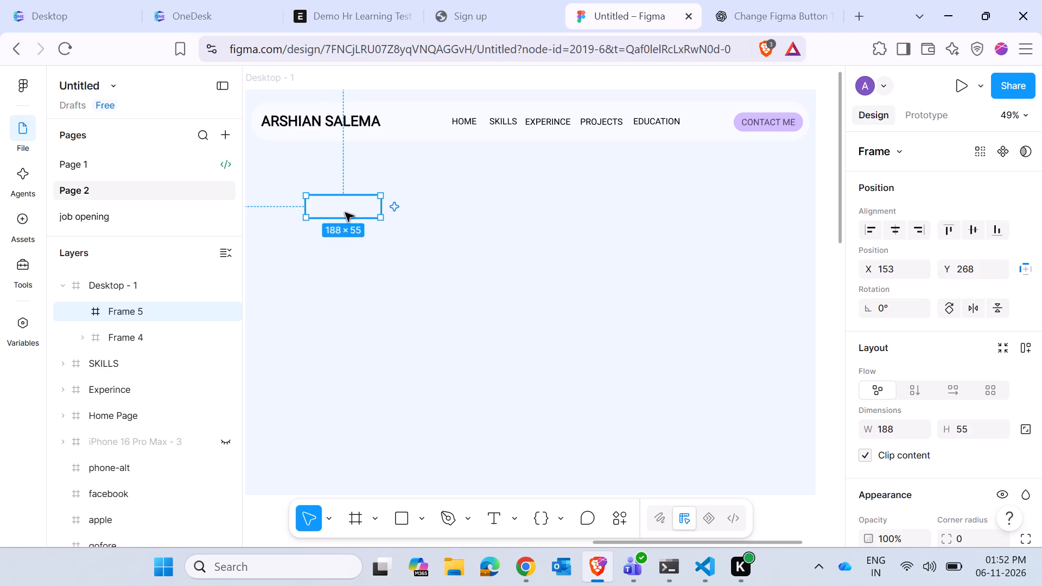
scroll(930, 468, "down", 3)
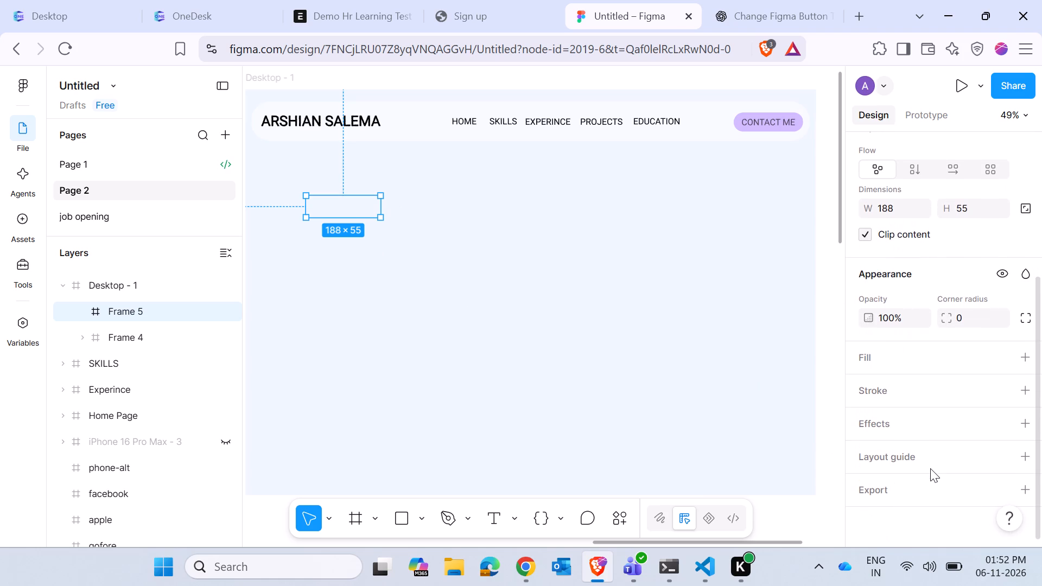
scroll(930, 468, "down", 1)
left_click(908, 360)
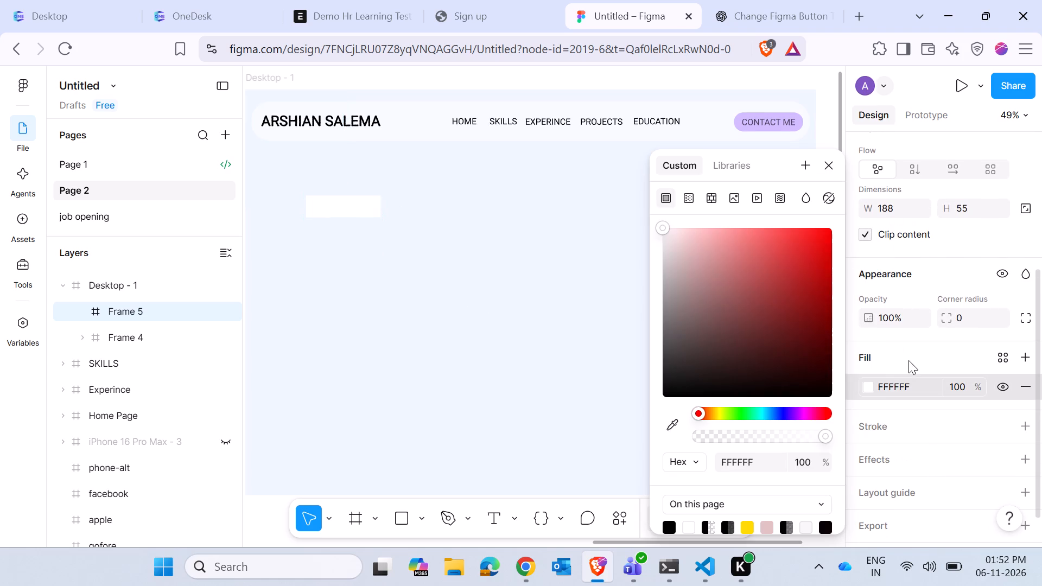
left_click_drag(766, 316, 784, 252)
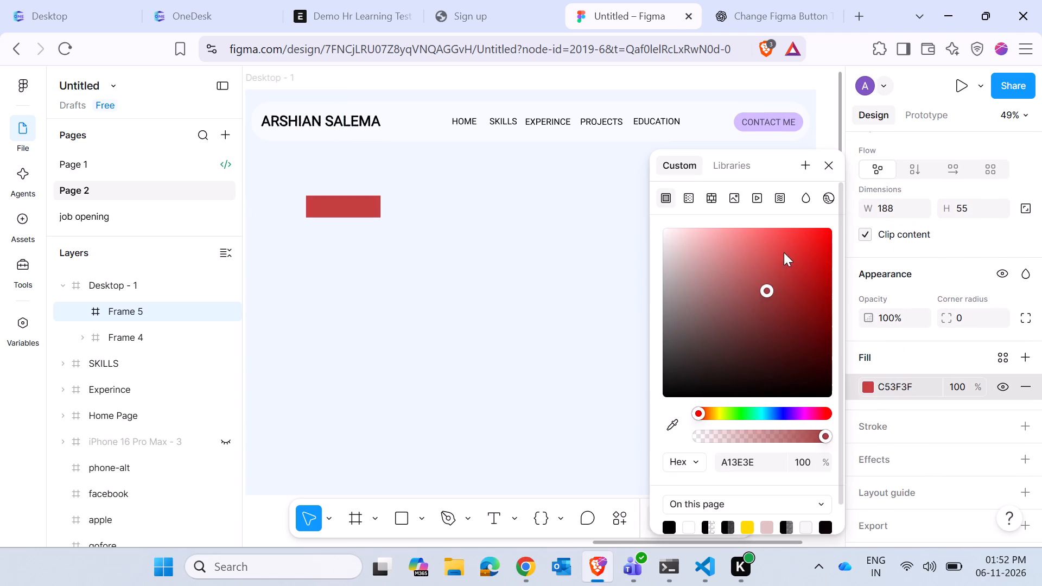
left_click_drag(784, 252, 705, 244)
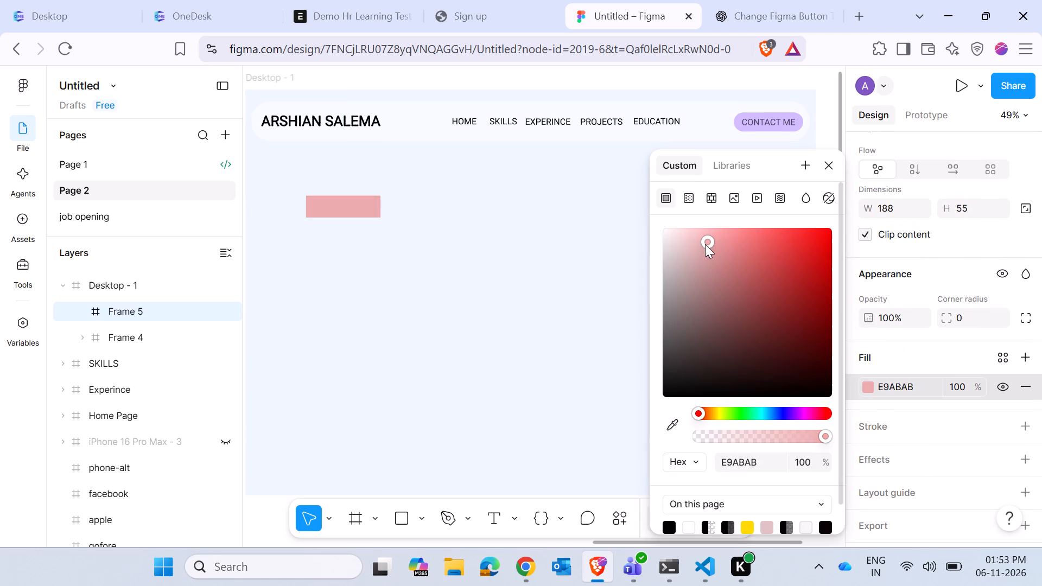
left_click_drag(705, 244, 697, 271)
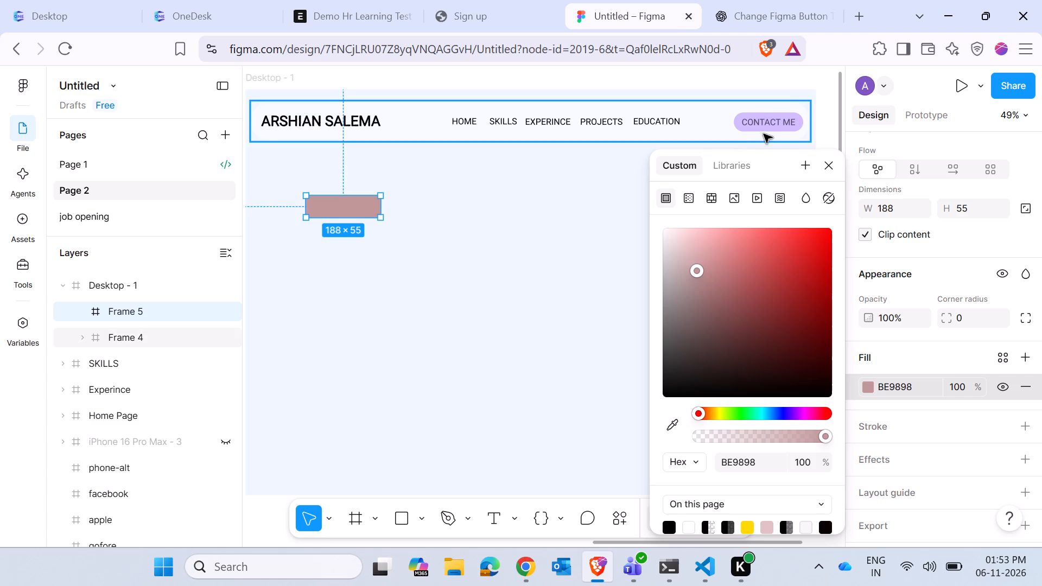
Detach the light purple M3/sys/light/primary color style from the navigation bar's selection colors and deselect the bar.
left_click(764, 133)
left_click(773, 126)
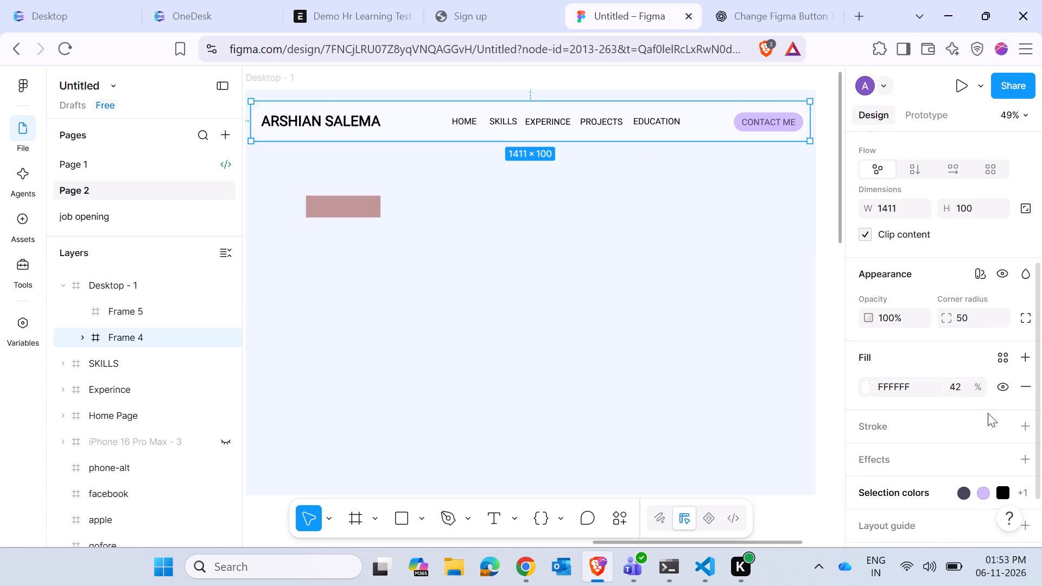
scroll(988, 426, "down", 3)
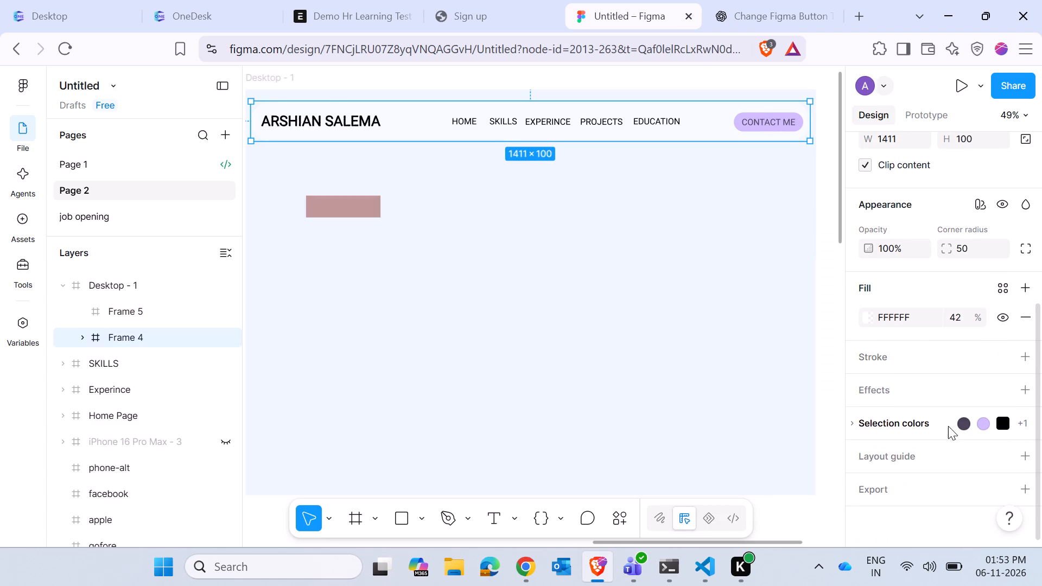
left_click(878, 426)
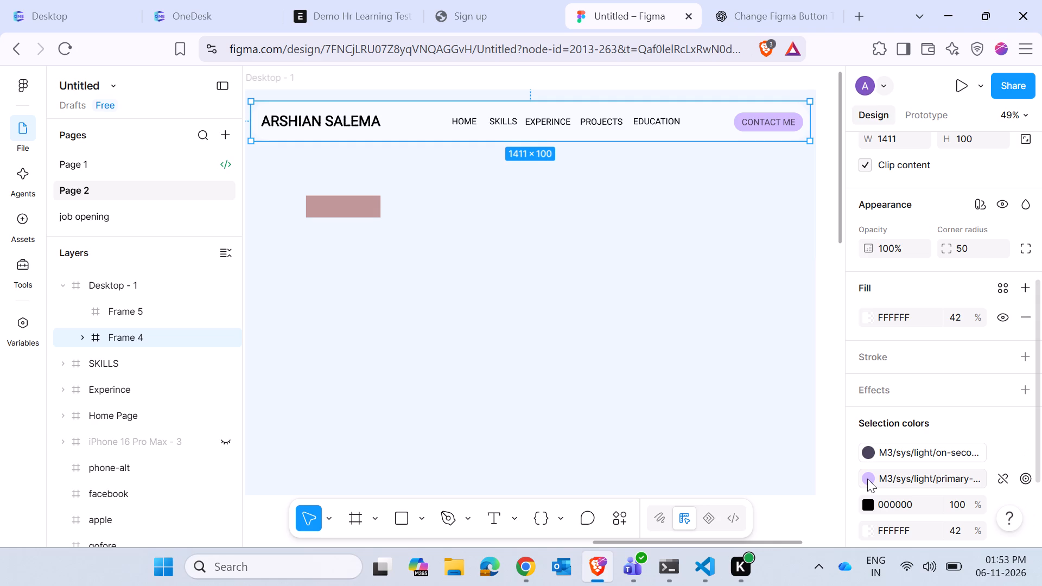
left_click(867, 479)
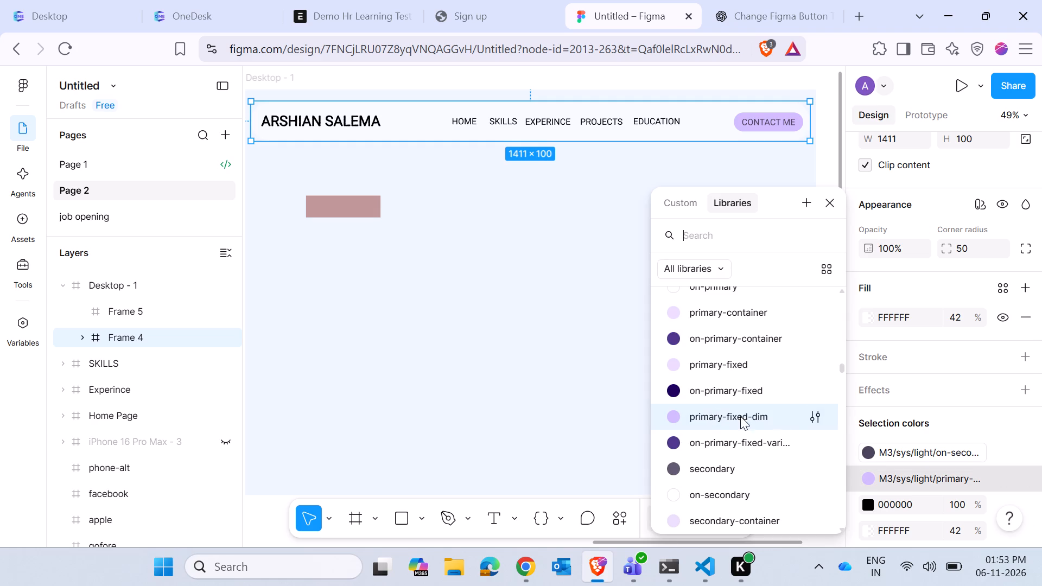
left_click(1006, 476)
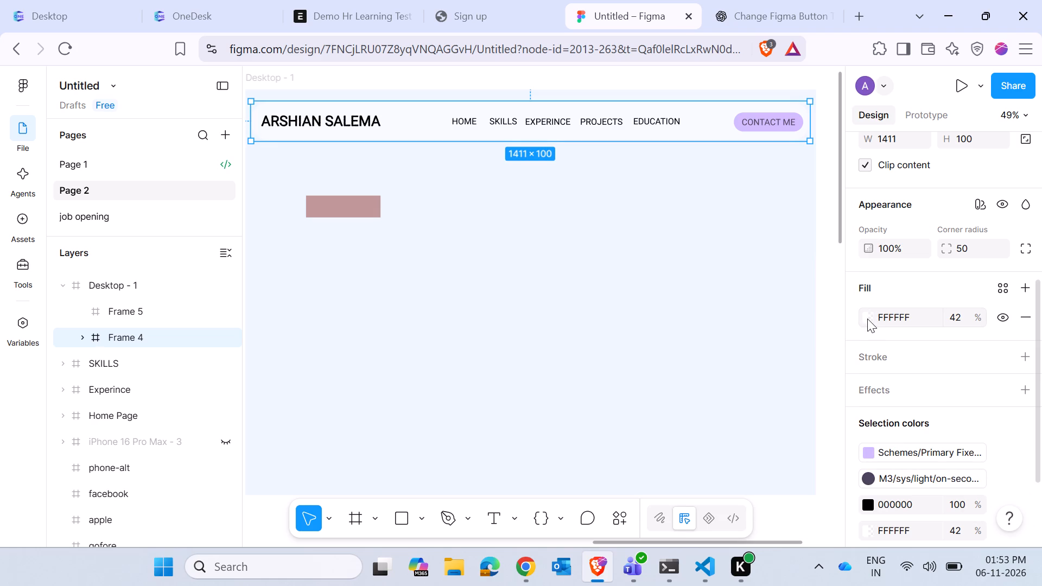
left_click(745, 345)
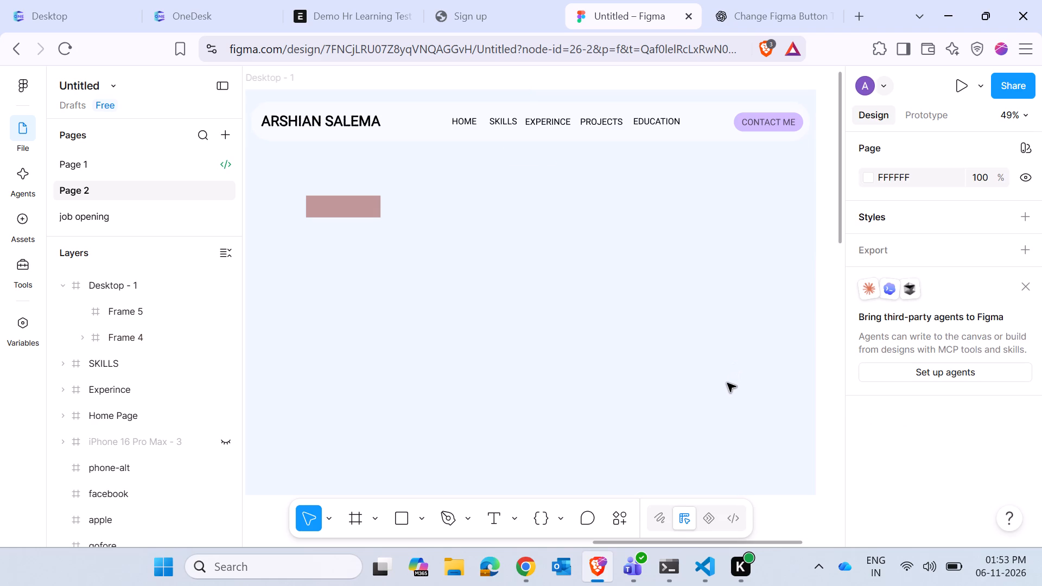
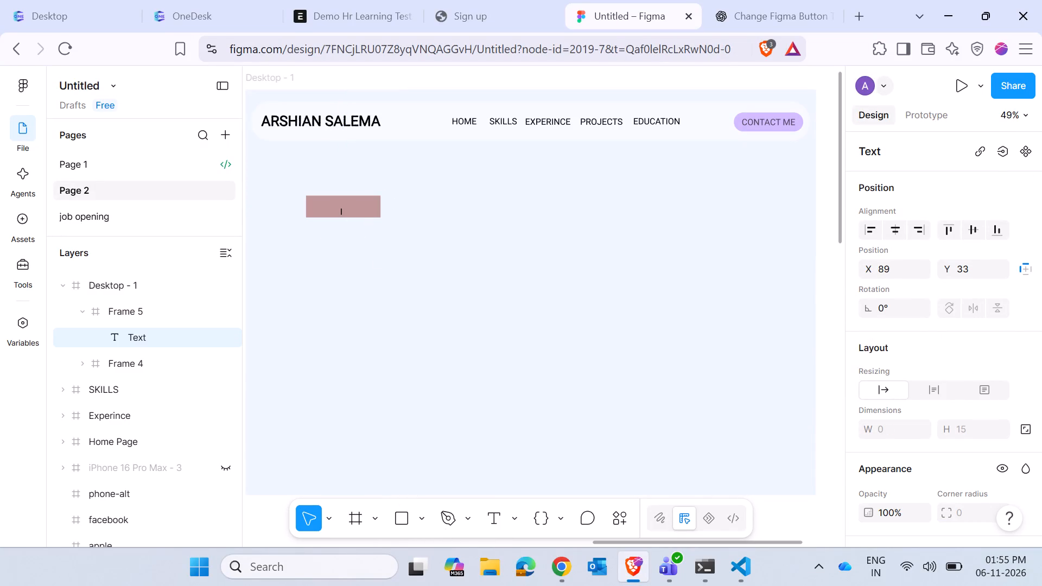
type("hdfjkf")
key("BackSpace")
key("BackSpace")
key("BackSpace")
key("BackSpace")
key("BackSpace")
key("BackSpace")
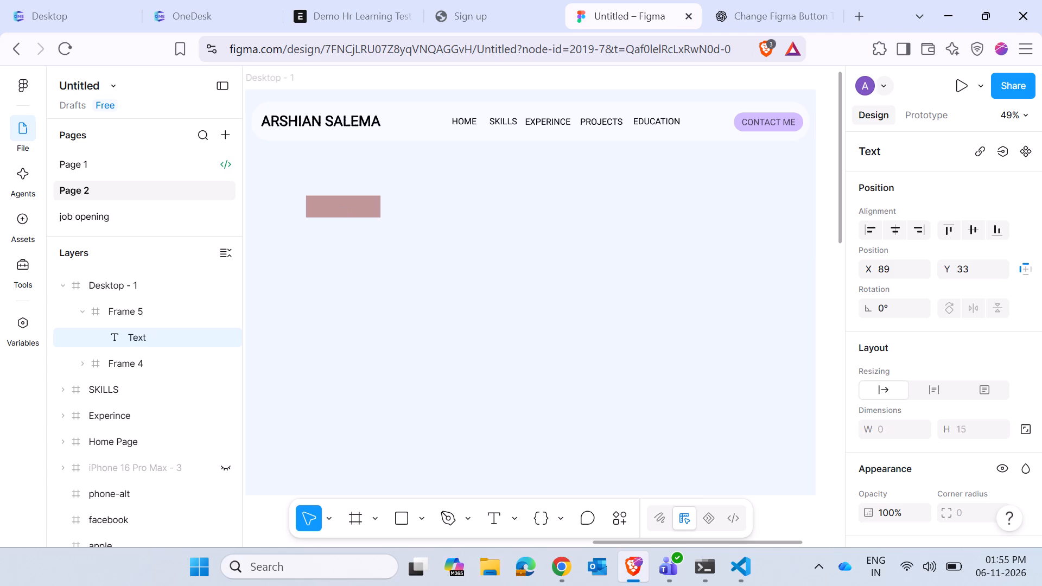
Enter "Hello I'm" as the text inside the muted pink frame below the navigation bar.
type("He")
type("llo")
key("space")
type("I'm")
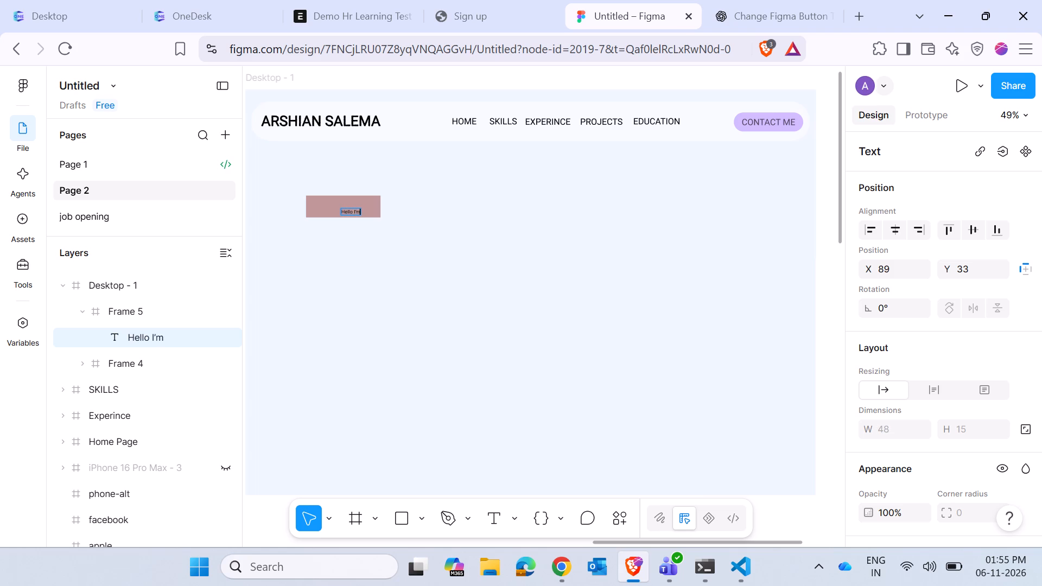
Resize the "Hello I'm" text box to about 188 × 48, starting at the pink frame's top-left corner (X 0, Y 0).
triple_click(352, 208)
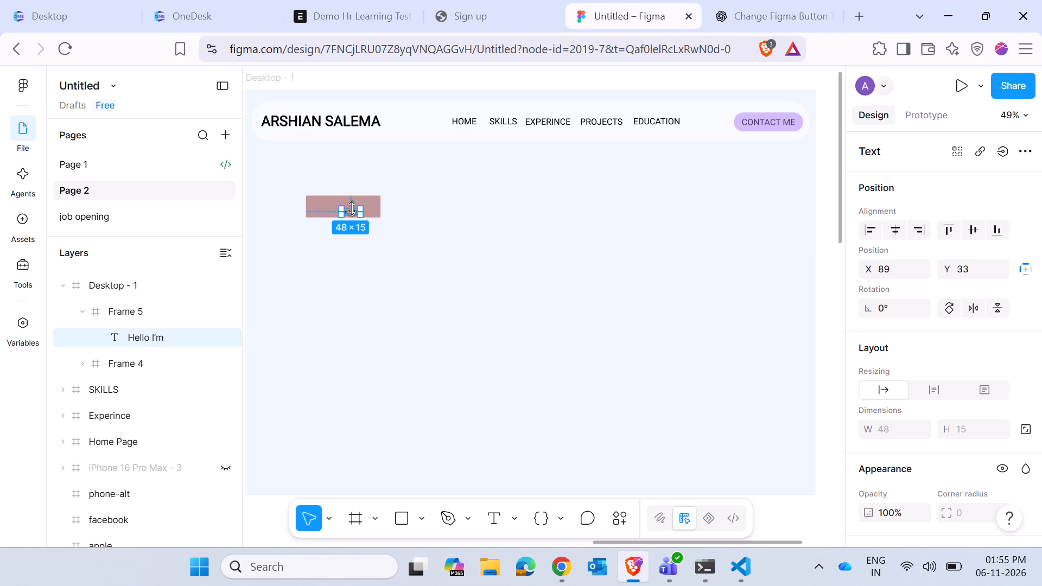
left_click_drag(340, 208, 320, 202)
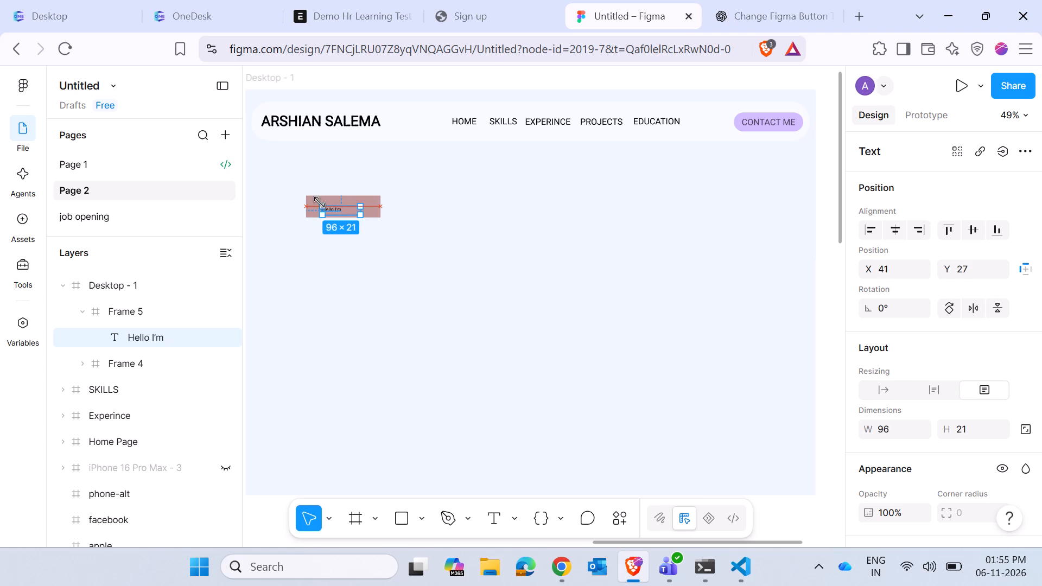
left_click_drag(320, 202, 306, 198)
left_click_drag(361, 214, 379, 213)
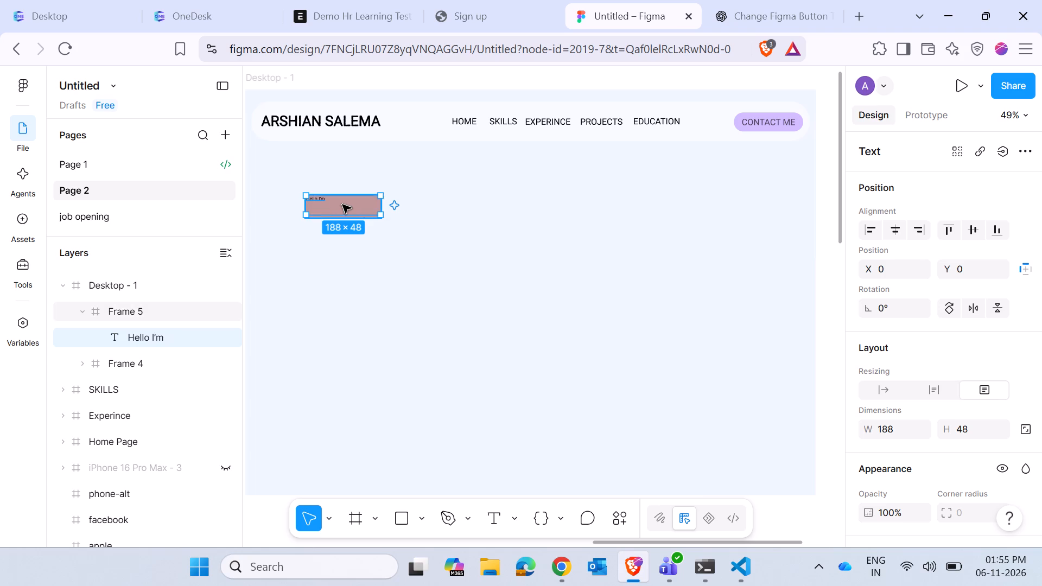
triple_click(321, 200)
left_click(321, 200)
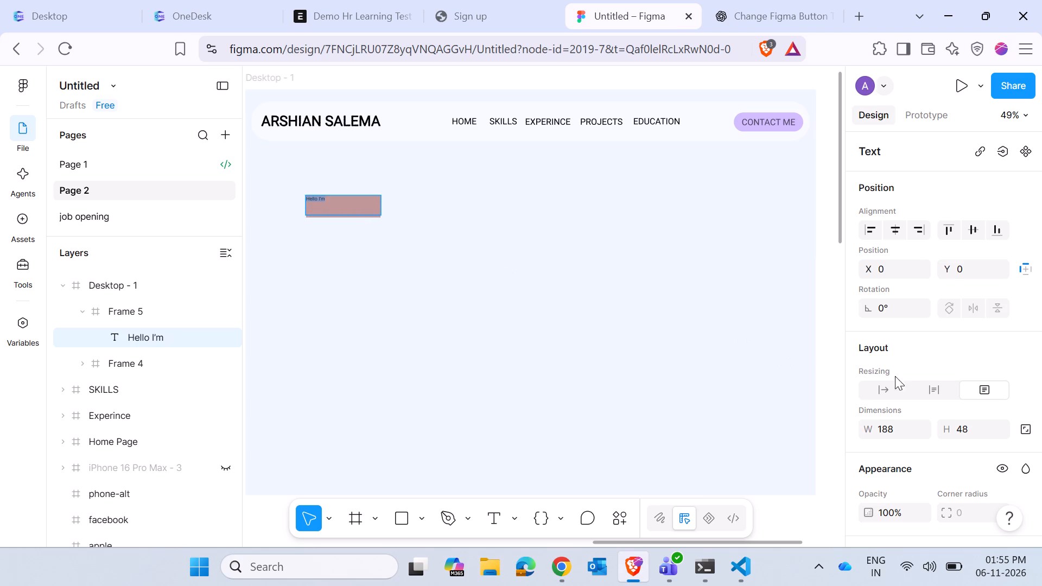
scroll(931, 375, "down", 2)
left_click(900, 527)
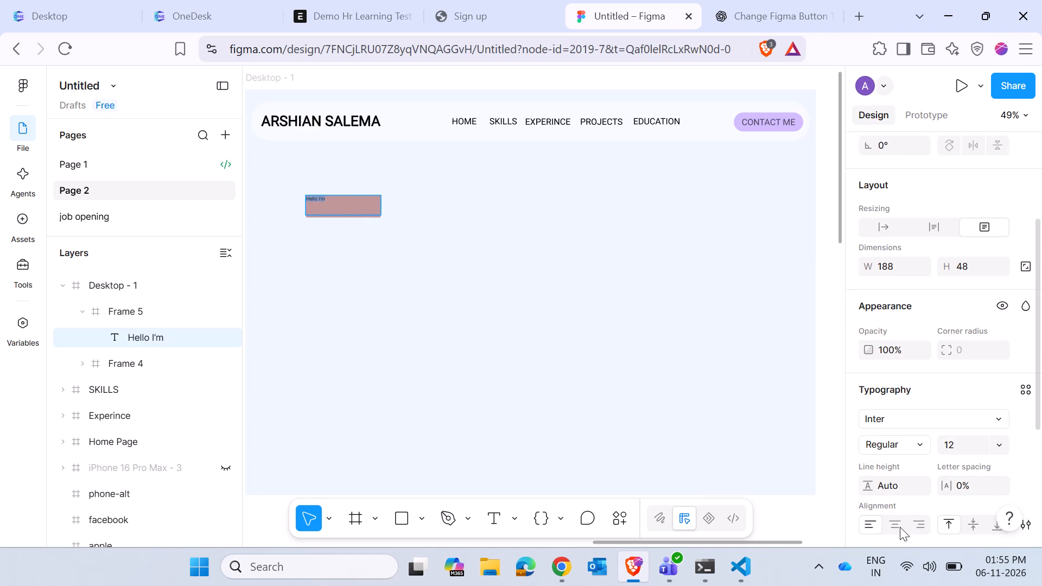
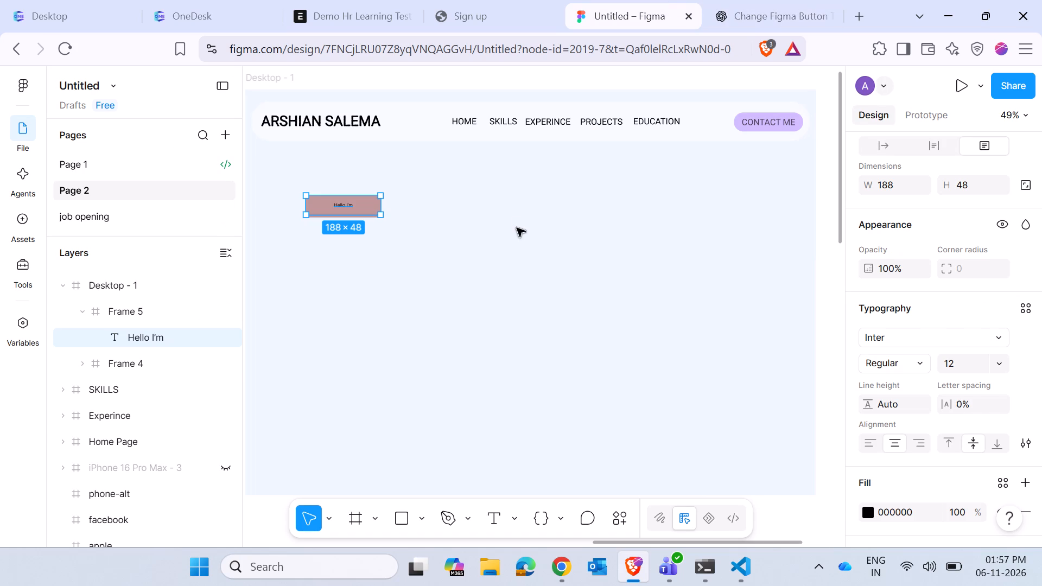
Set the "Hello I'm" text to font size 20 with the Extra Bold weight.
left_click(517, 228)
triple_click(341, 204)
left_click(341, 204)
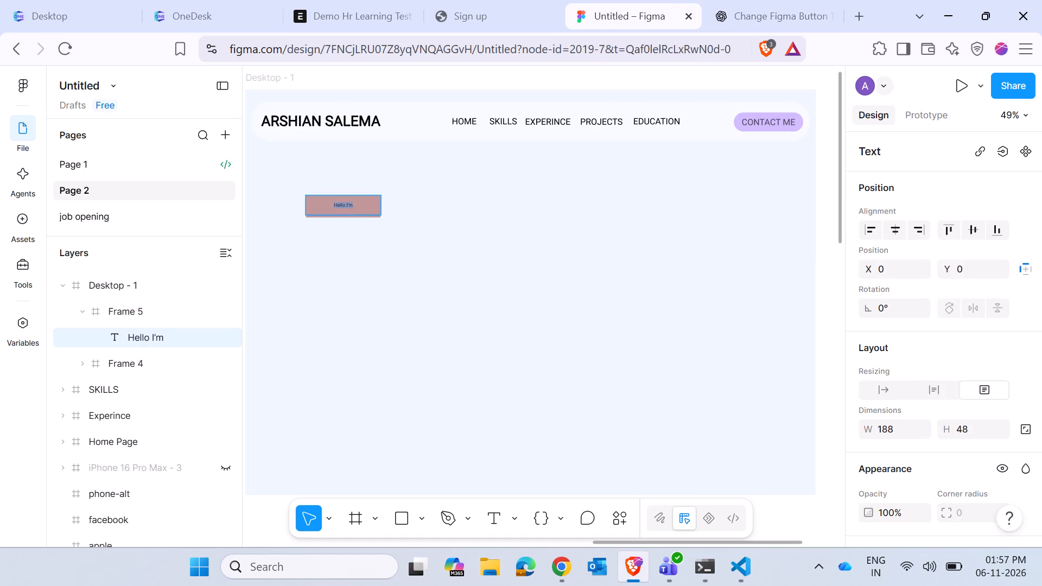
scroll(926, 378, "down", 3)
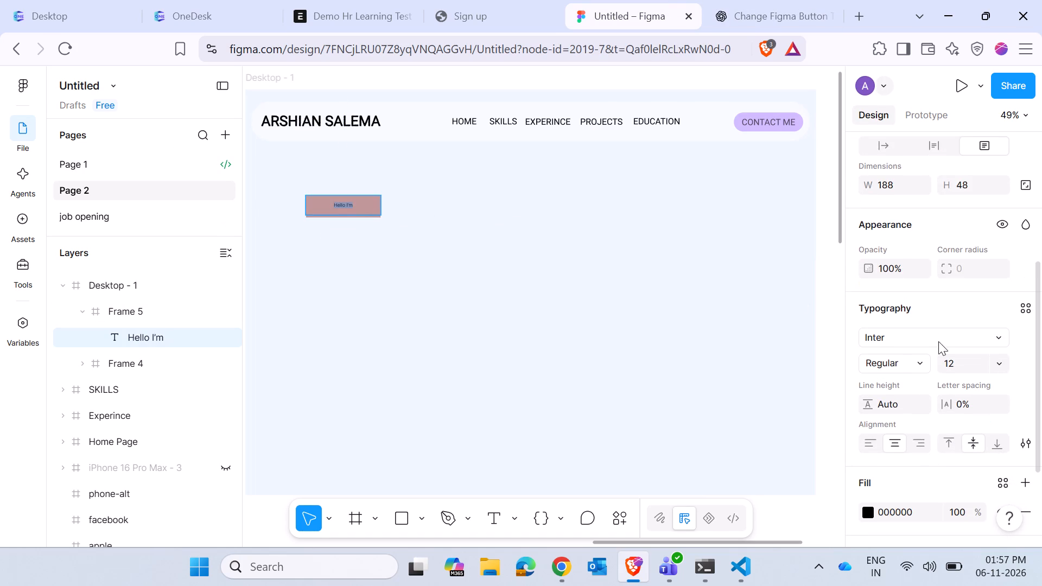
left_click(970, 362)
type("20")
key("Return")
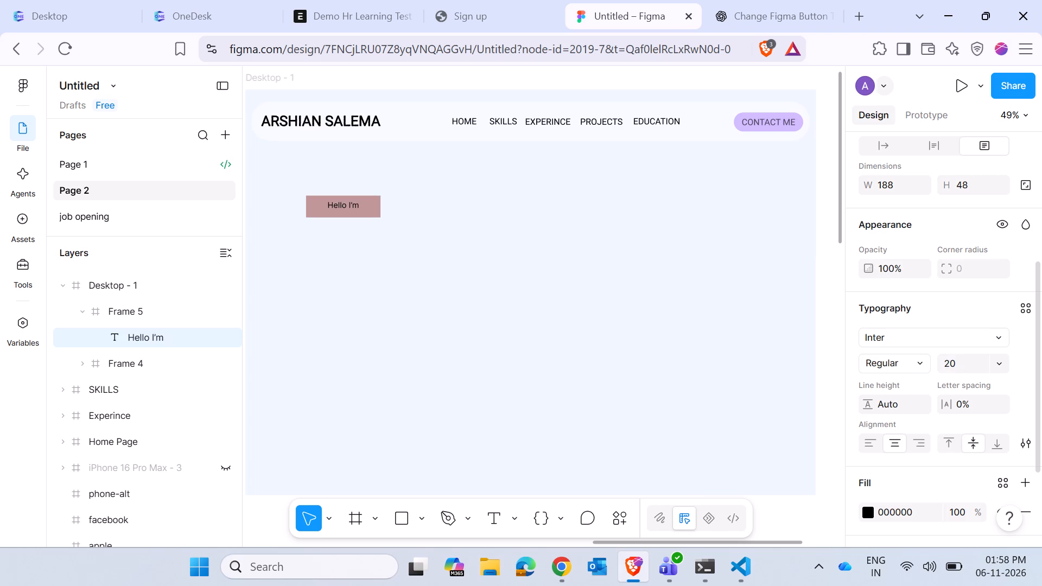
left_click(893, 367)
left_click(899, 310)
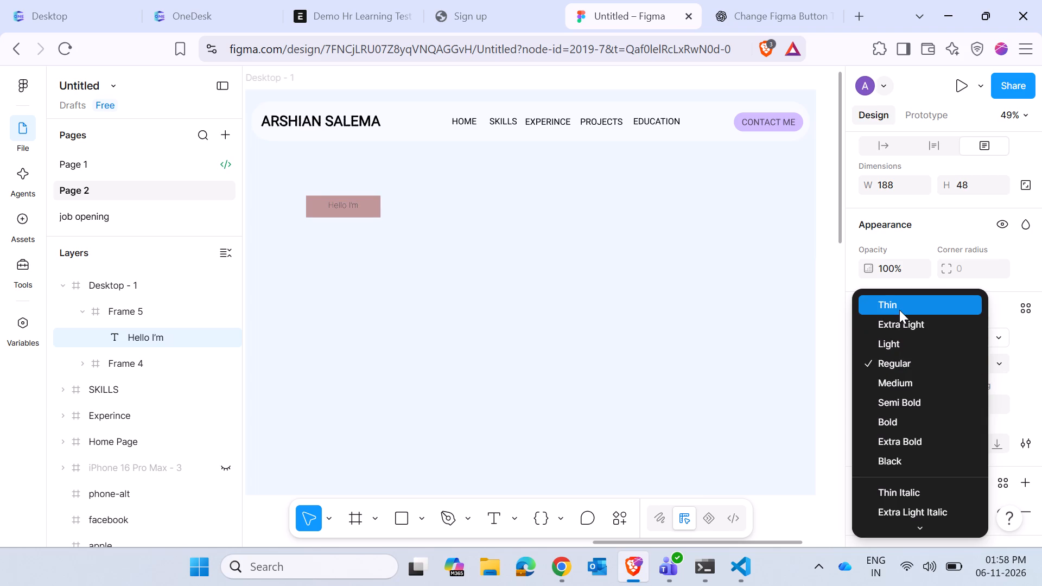
left_click(891, 364)
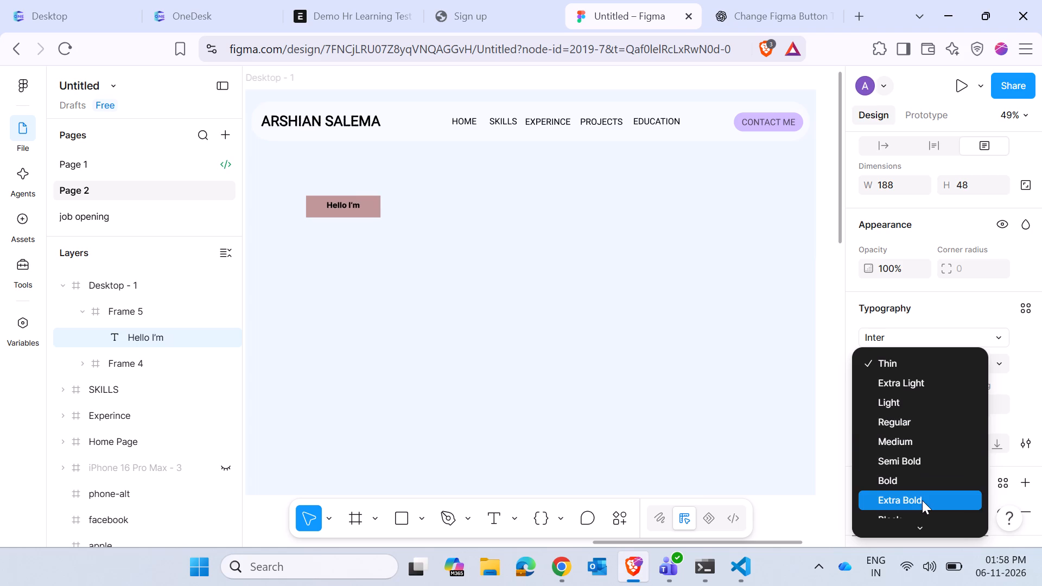
left_click(922, 500)
Switch to the ChatGPT conversation, check the hero section of the improved design mockup, and return to Figma.
left_click(738, 0)
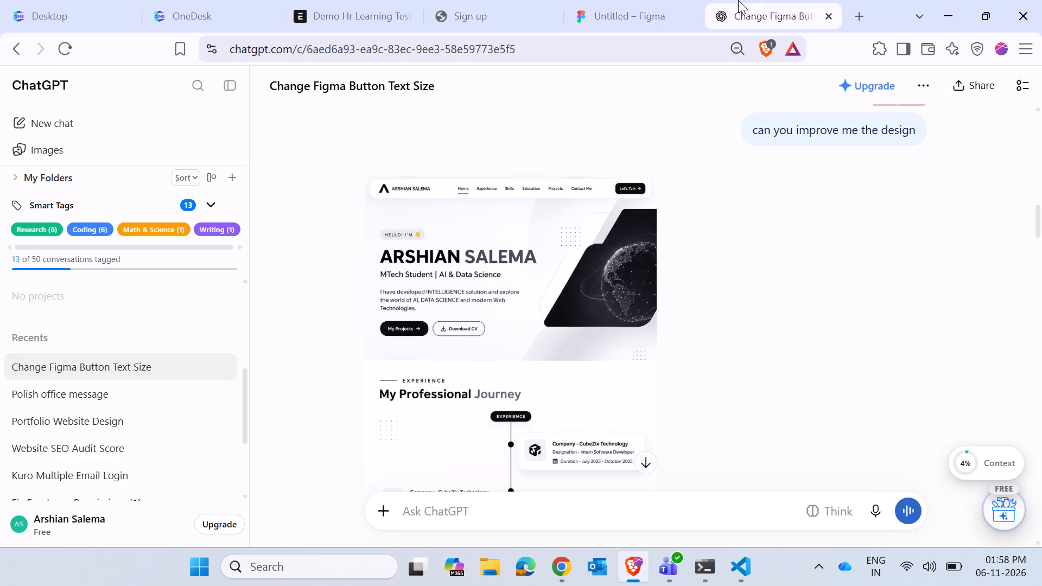
left_click(657, 0)
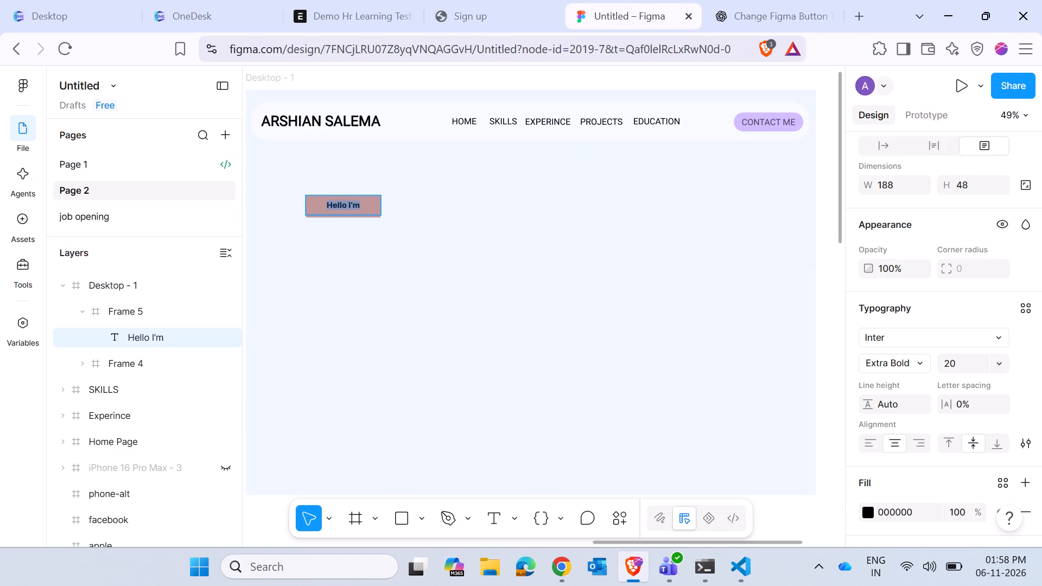
Set the corner radius of the pink frame behind the "Hello I'm" text to 50.
left_click(361, 212)
left_click(422, 257)
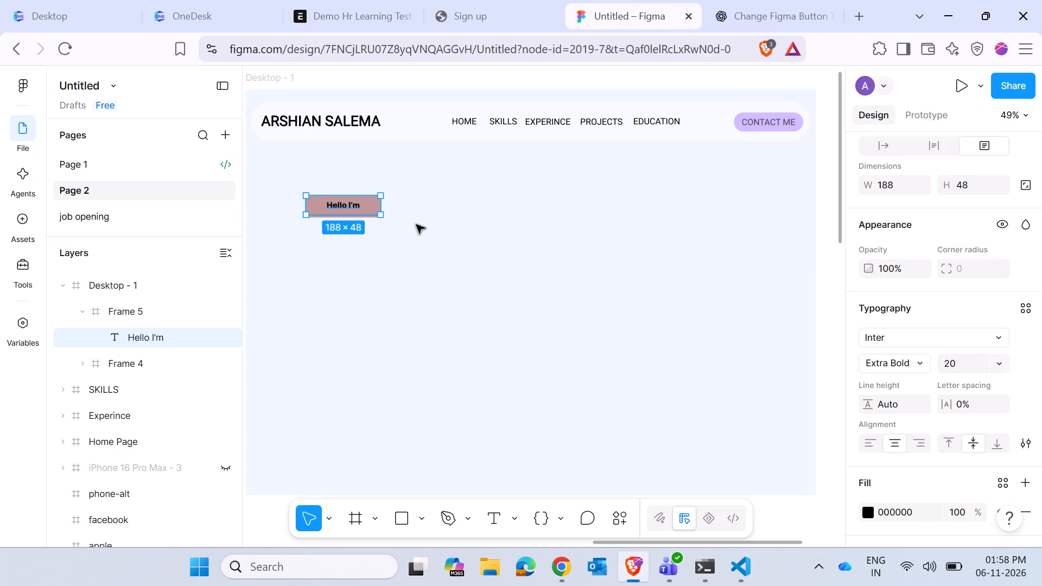
left_click(372, 214)
scroll(906, 394, "down", 1)
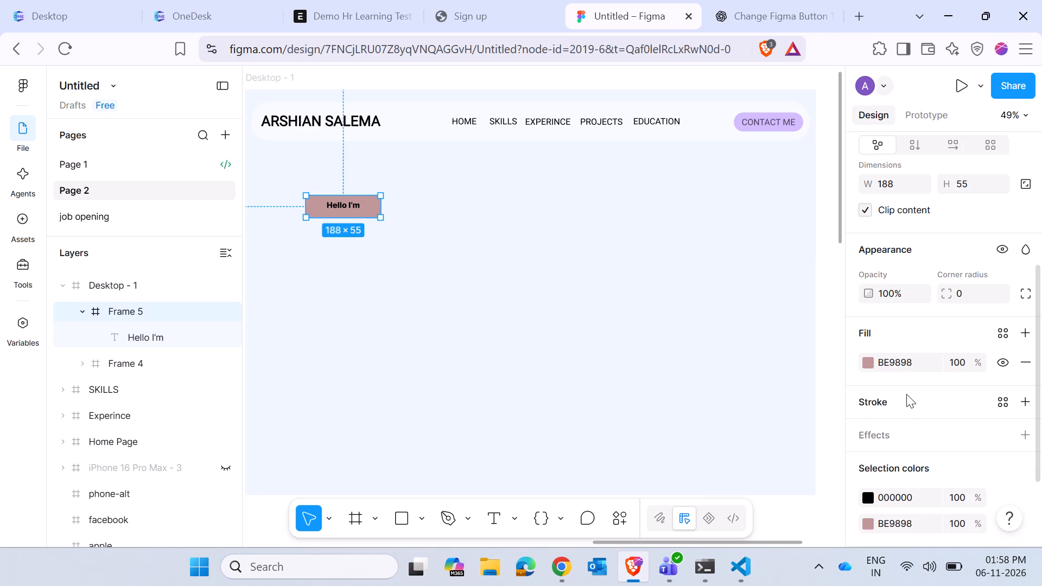
scroll(906, 394, "down", 2)
scroll(906, 394, "up", 1)
left_click(974, 265)
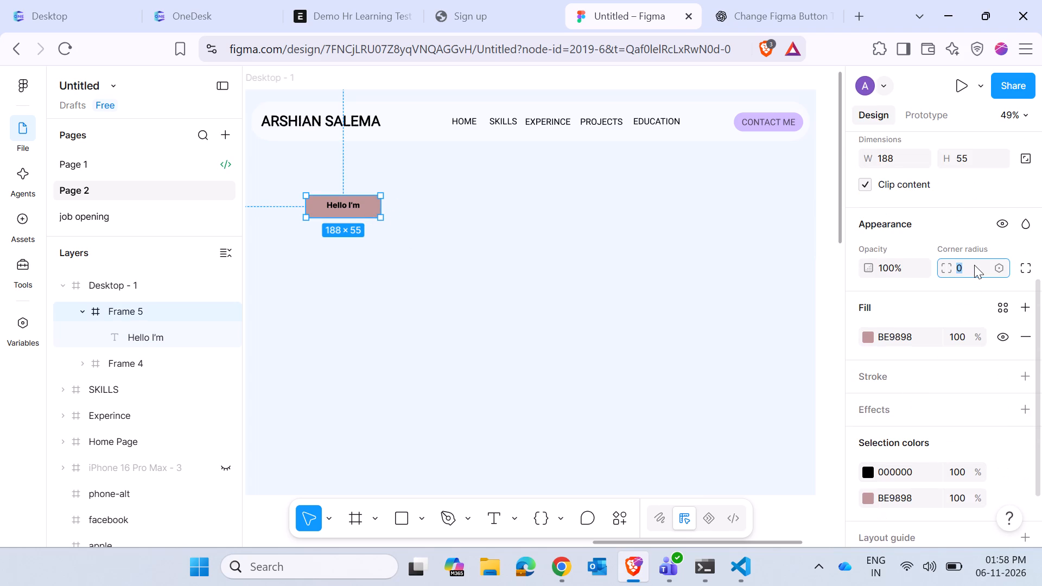
type("50")
key("Return")
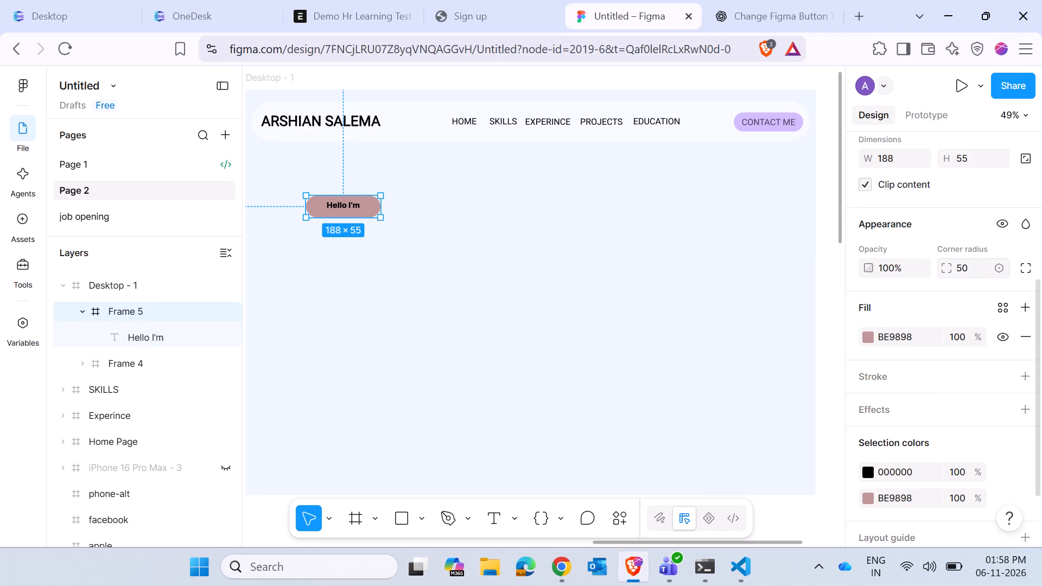
left_click(631, 337)
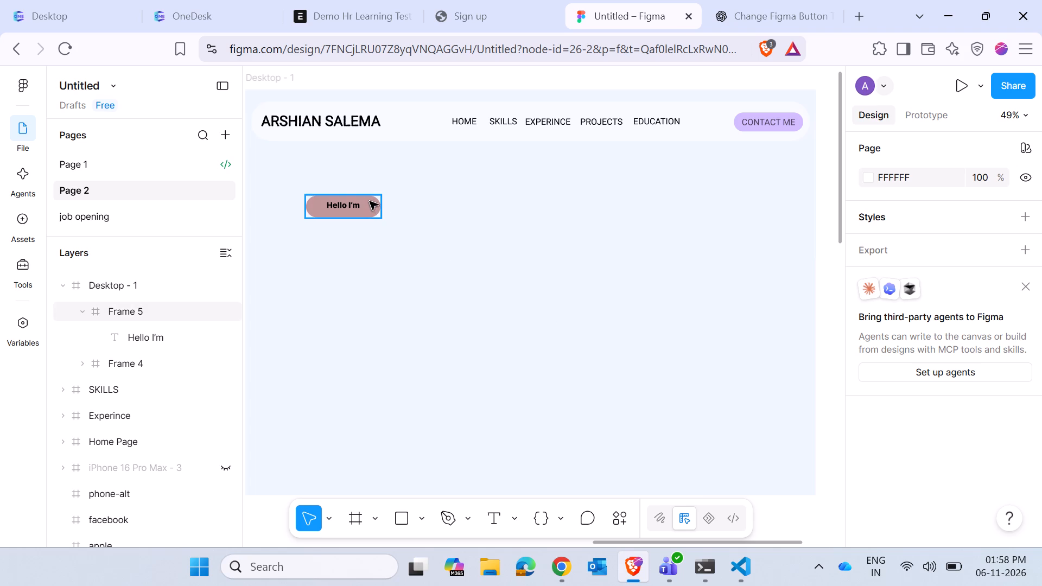
left_click(391, 133)
scroll(956, 359, "down", 3)
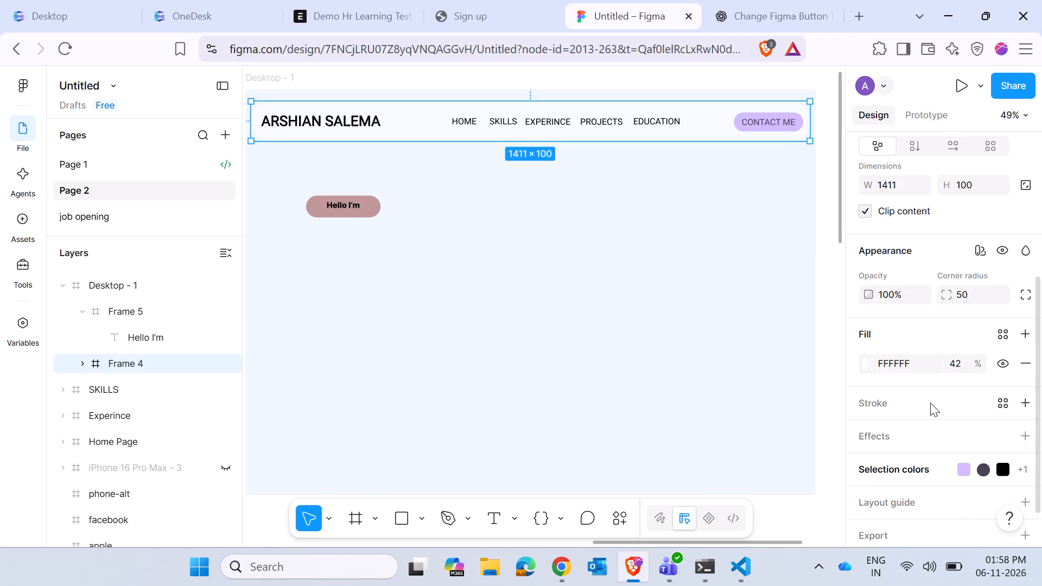
scroll(875, 399, "down", 1)
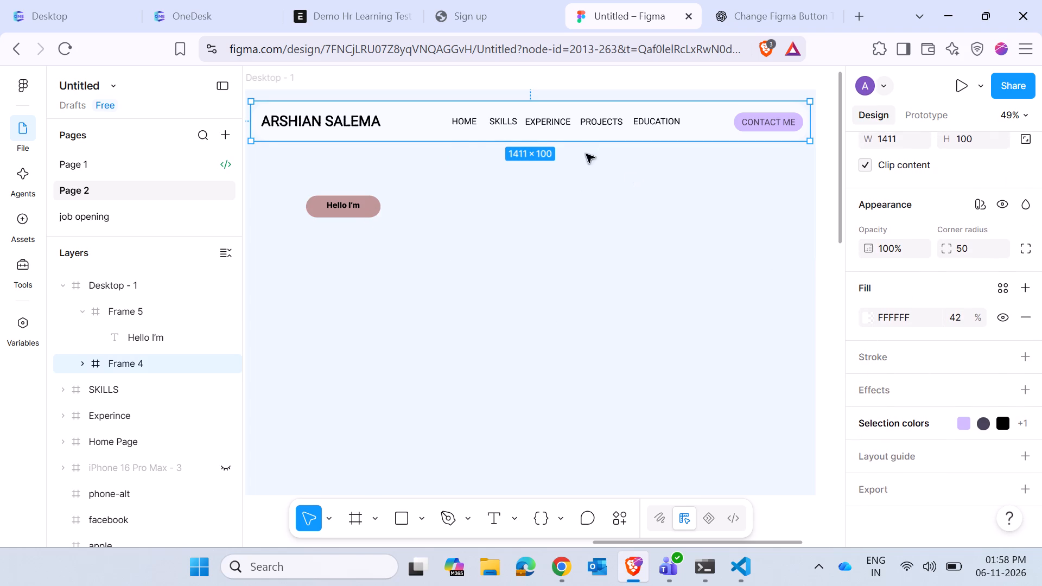
left_click(432, 137)
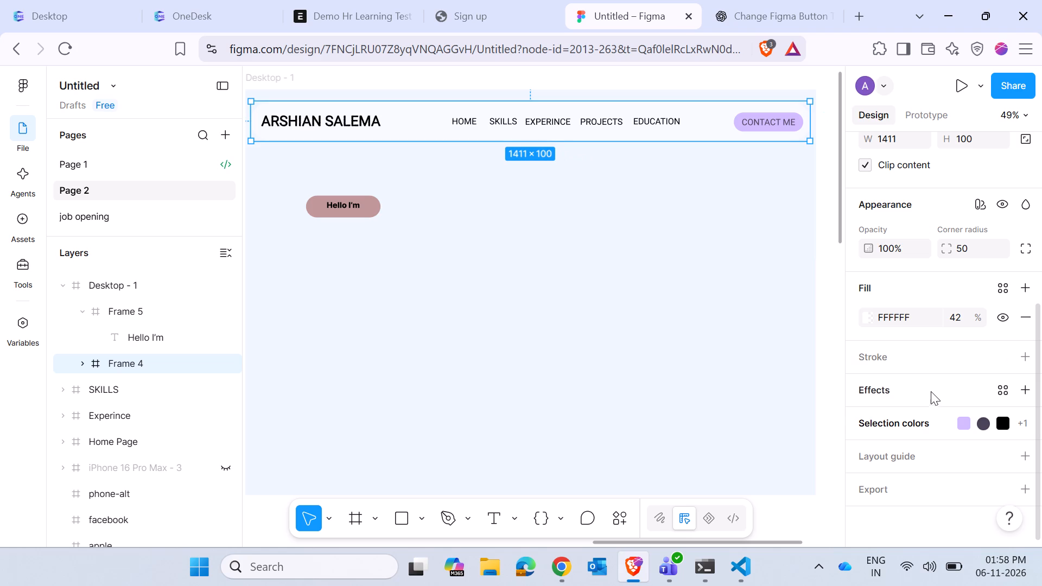
double_click(415, 130)
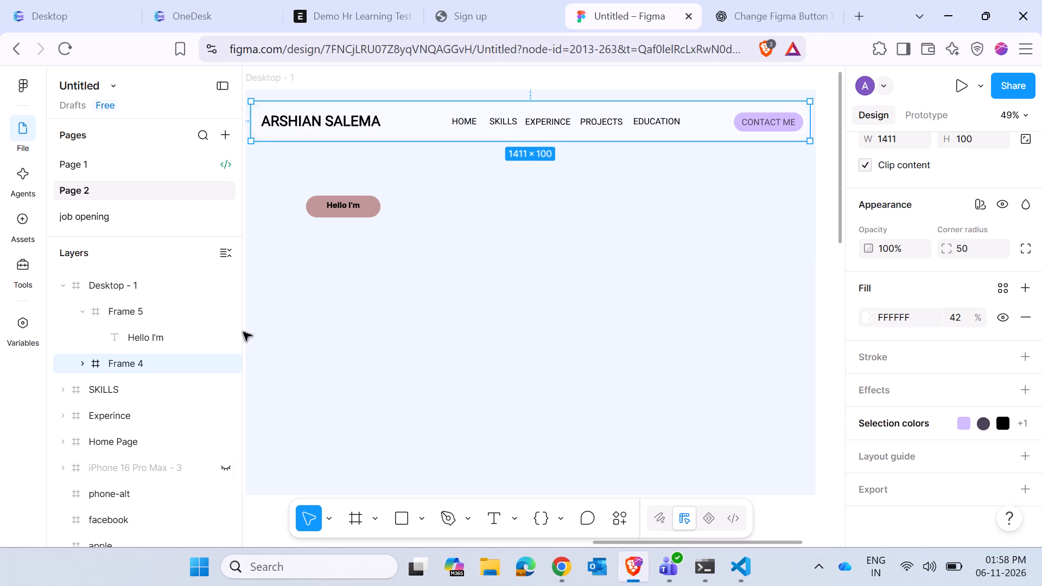
scroll(936, 447, "down", 2)
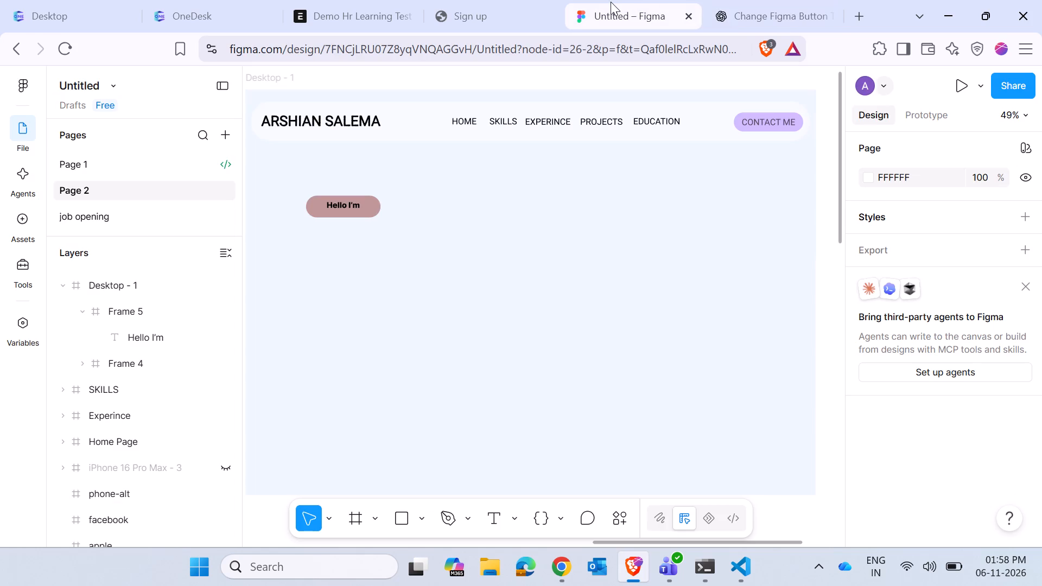
left_click(396, 141)
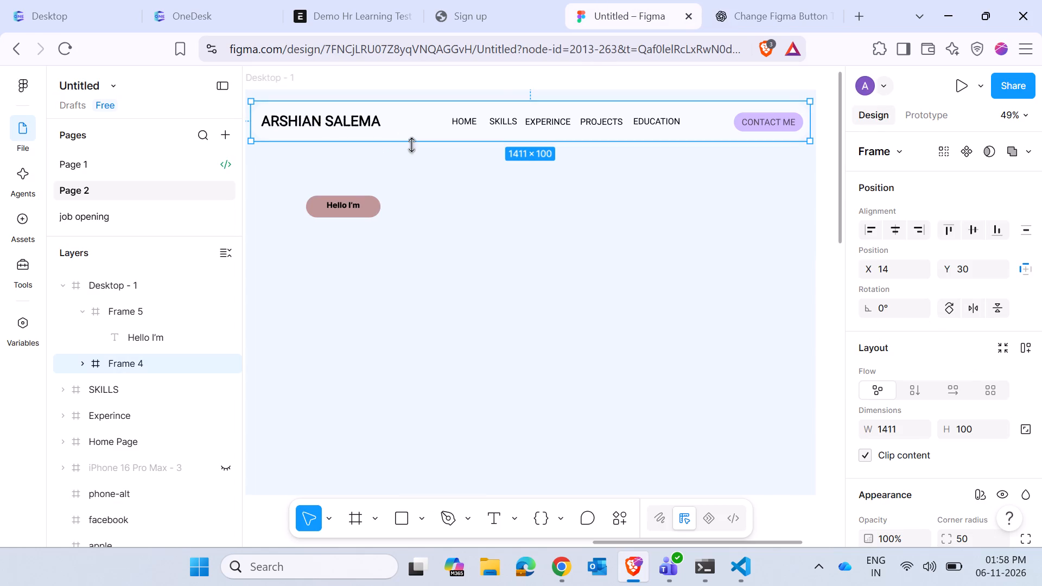
scroll(1041, 418, "down", 5)
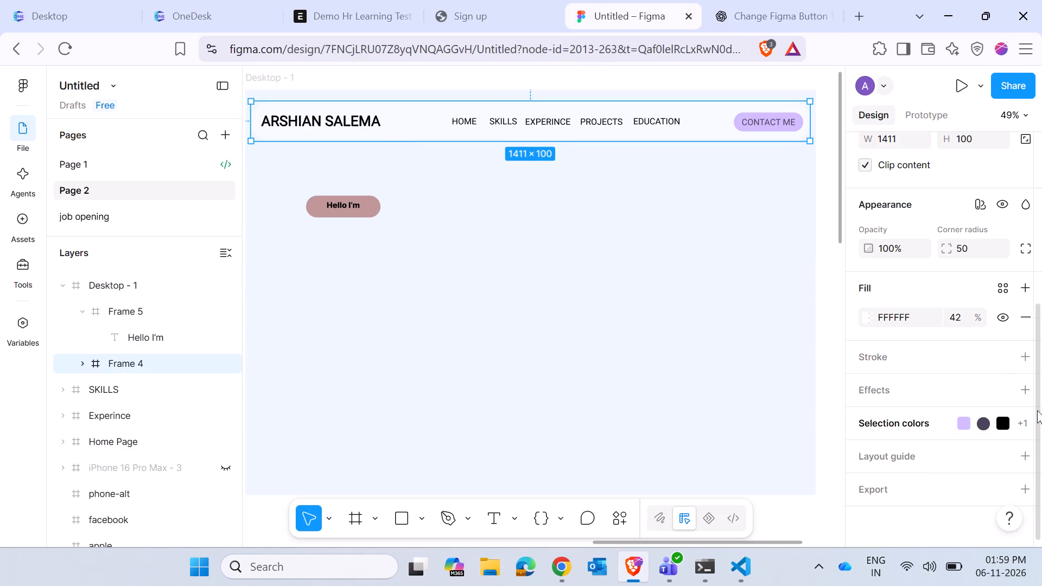
left_click(975, 392)
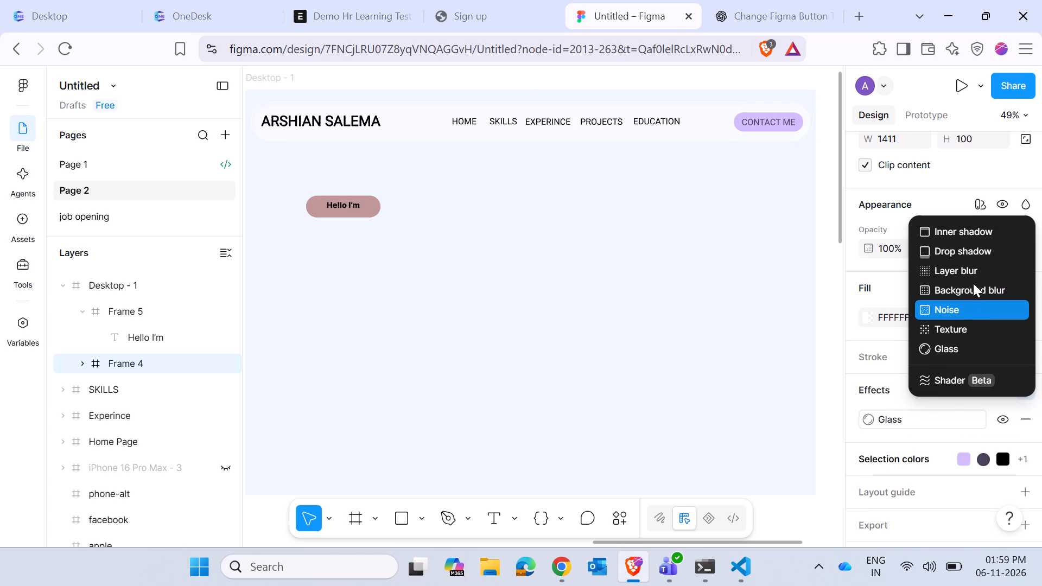
left_click(875, 361)
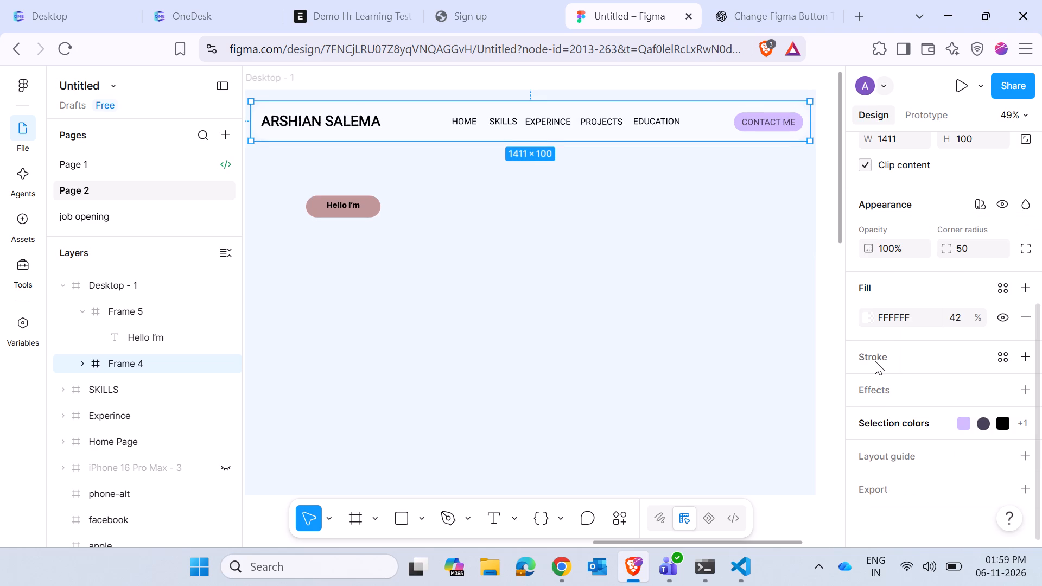
left_click(1020, 355)
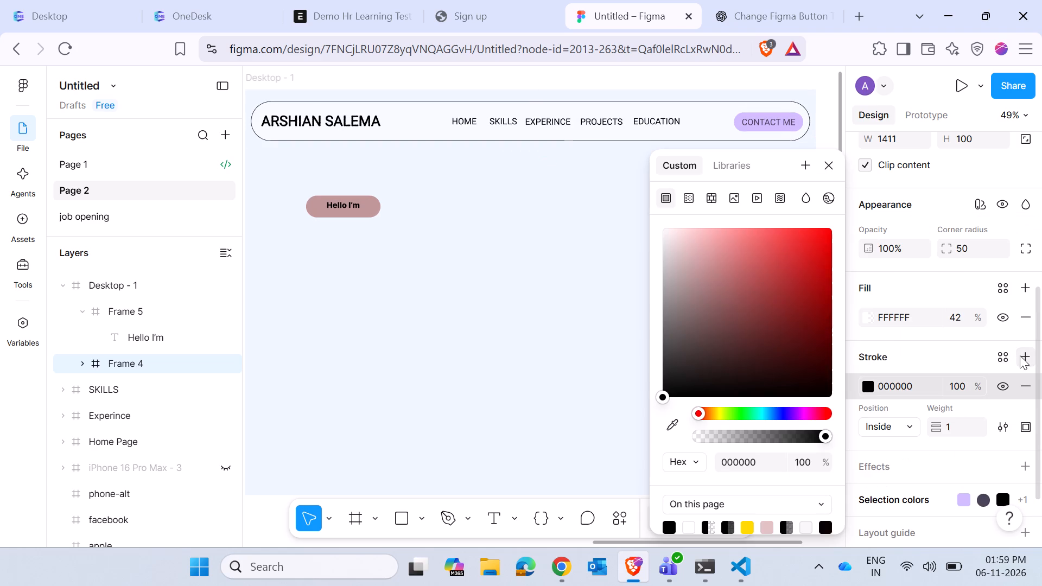
left_click(723, 413)
left_click(581, 416)
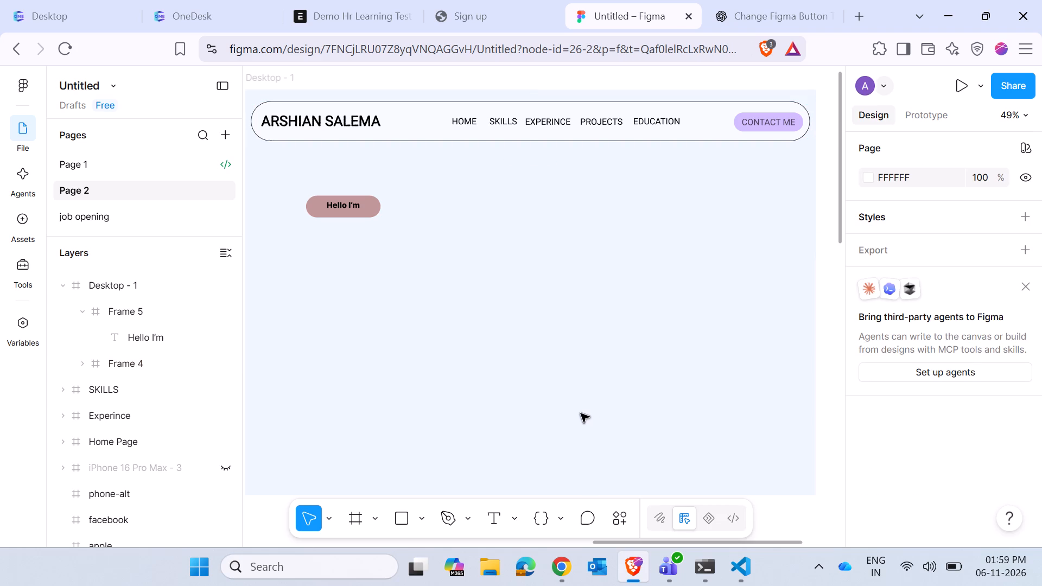
Change the navigation bar frame's stroke color to white (FFFFFF).
left_click(684, 125)
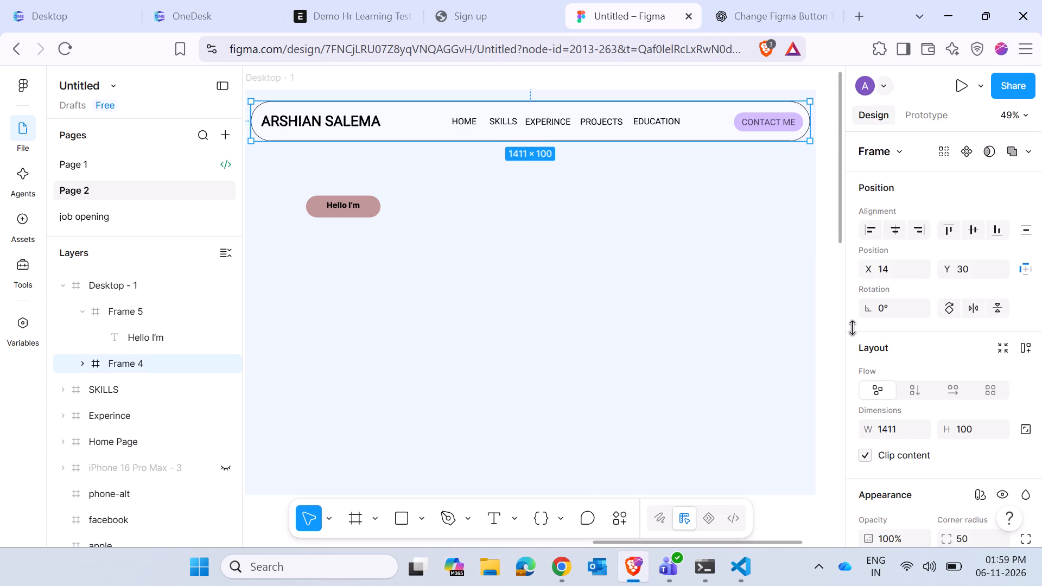
scroll(910, 459, "down", 4)
left_click(867, 351)
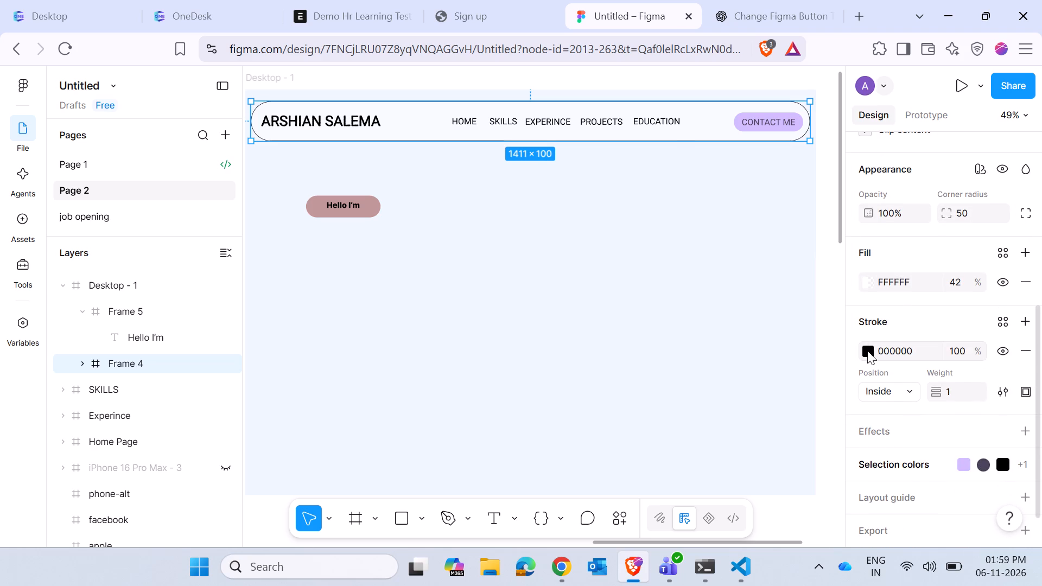
left_click_drag(759, 302, 636, 215)
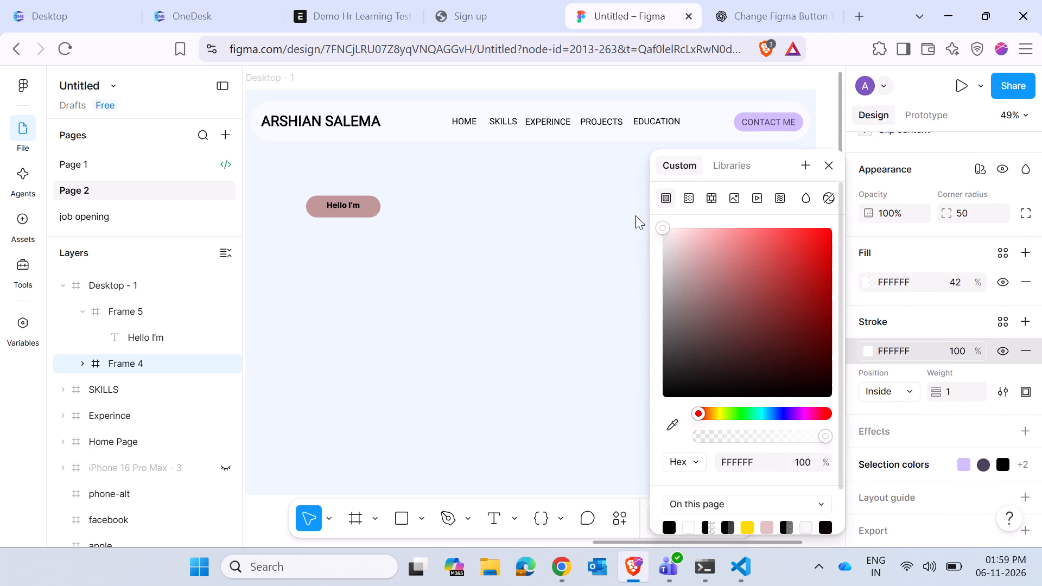
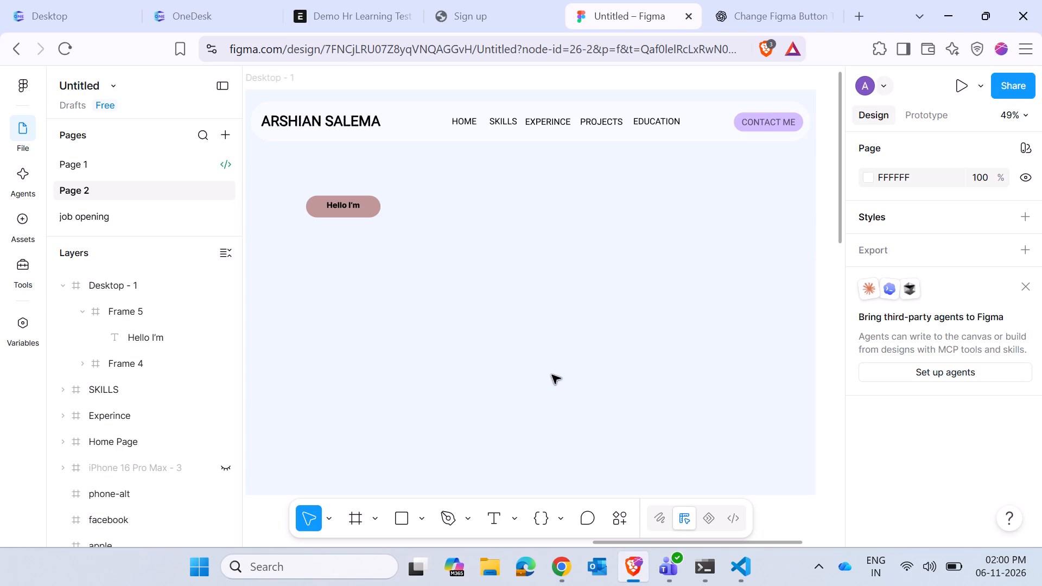
Add a white (FFFFFF) inside stroke of weight 1 to the Hello I'm badge frame.
left_click(364, 214)
scroll(995, 368, "down", 3)
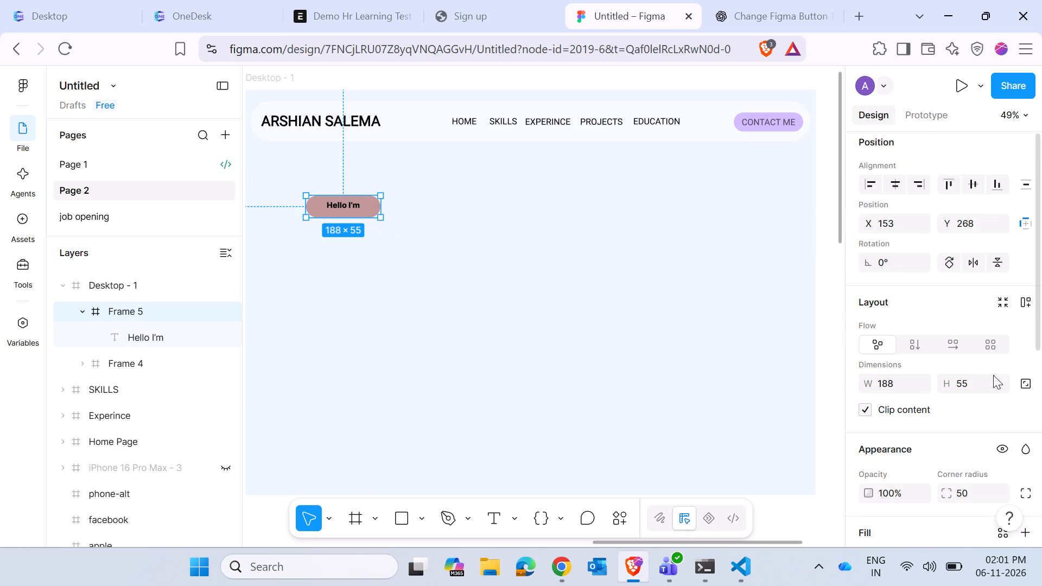
scroll(993, 375, "down", 2)
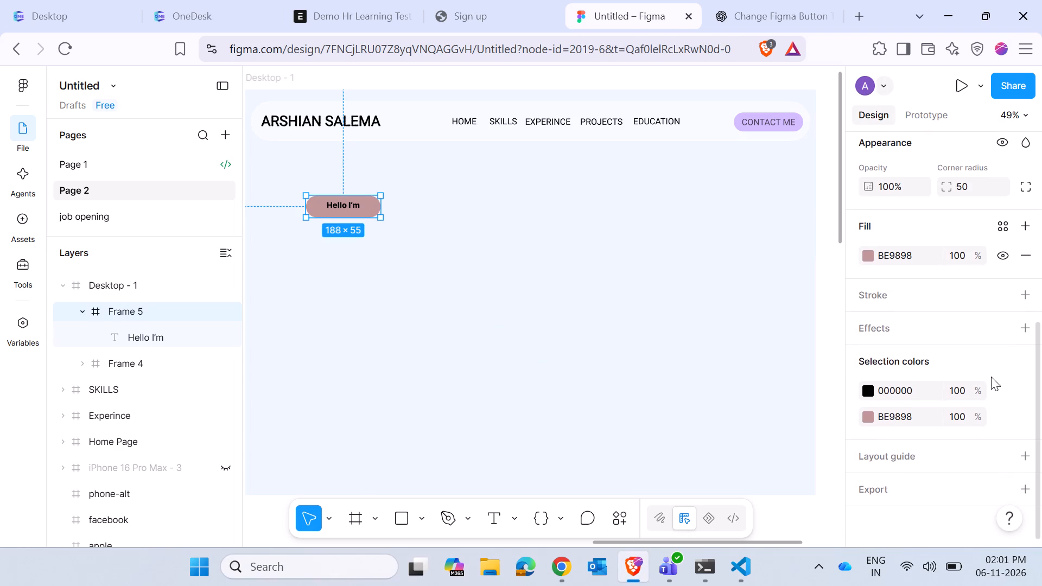
left_click(954, 305)
left_click_drag(660, 351, 659, 330)
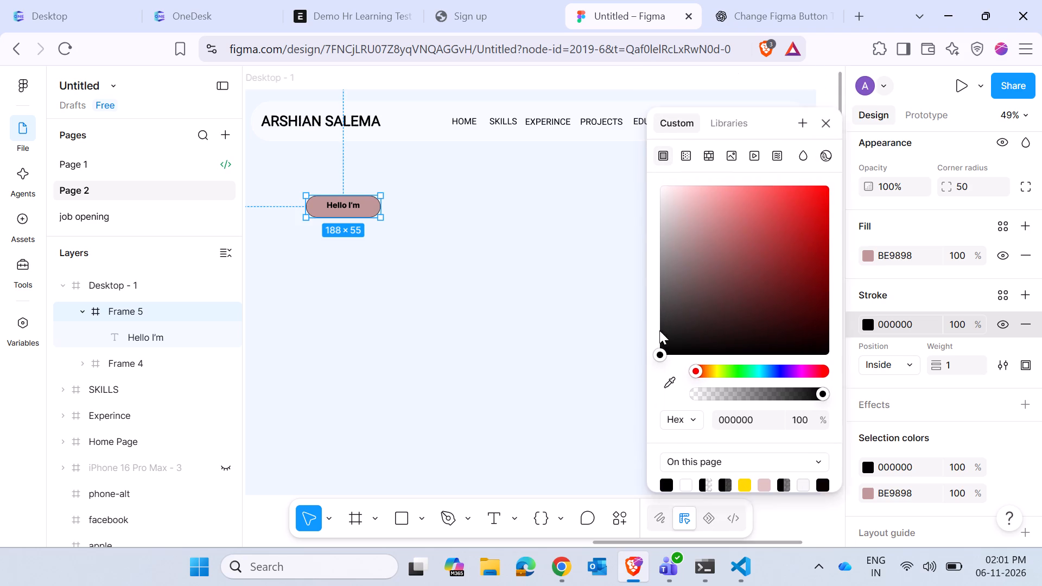
left_click_drag(659, 330, 622, 339)
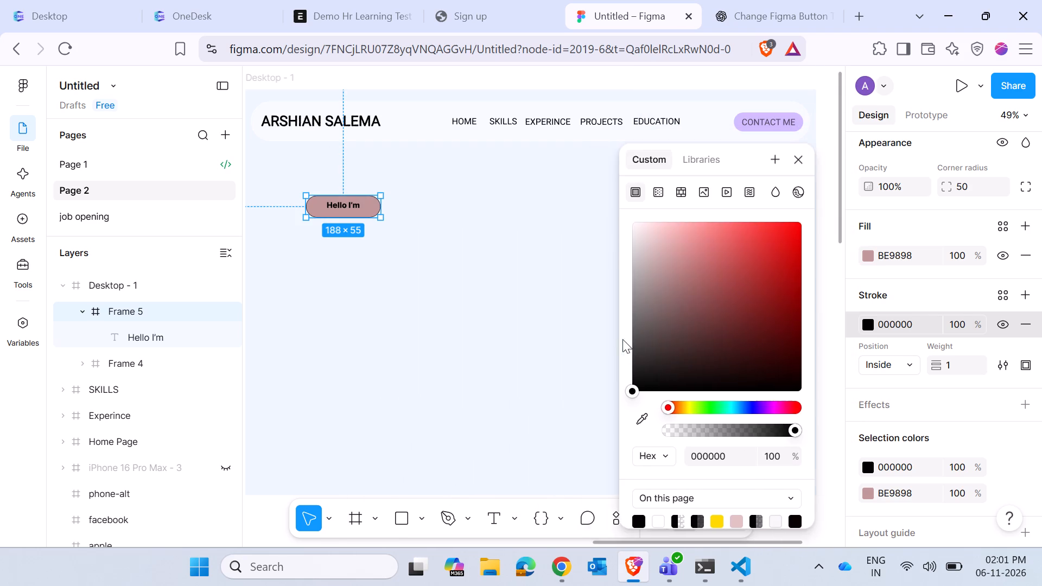
left_click_drag(622, 339, 641, 353)
left_click_drag(679, 361, 659, 235)
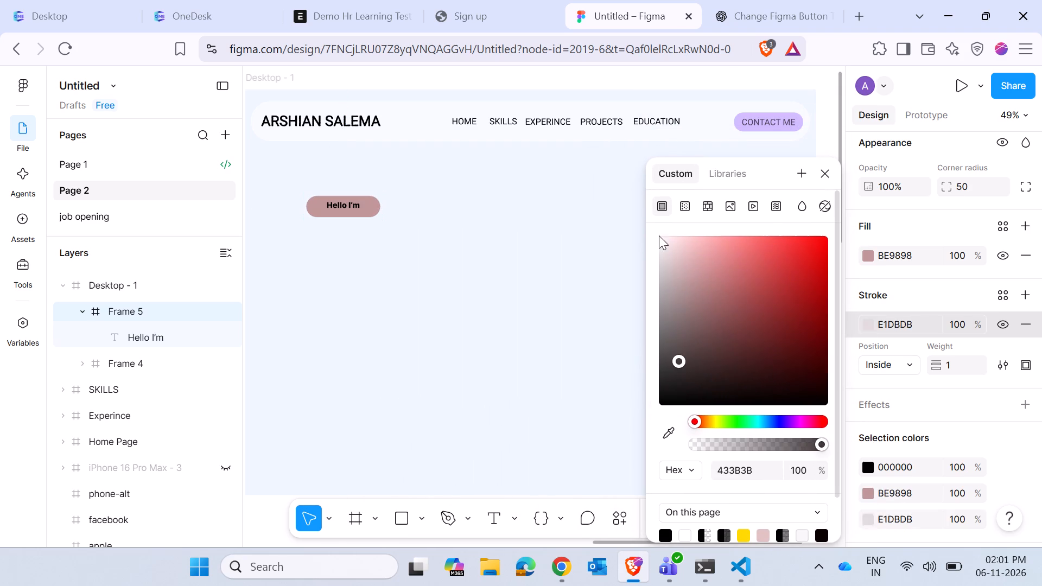
left_click_drag(659, 235, 655, 217)
left_click(406, 265)
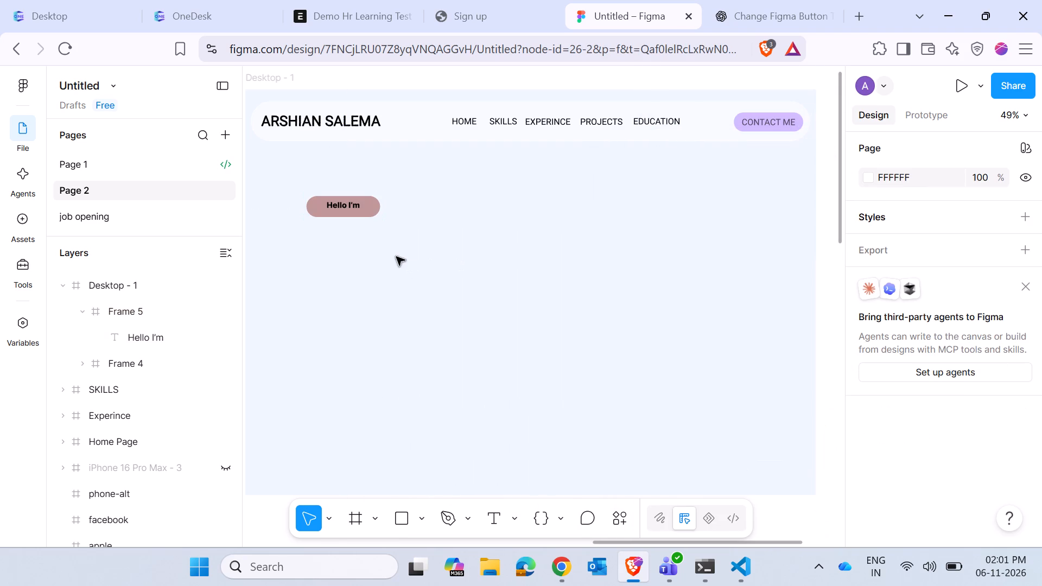
Examine the Hello I'm badge frame's position, layout, appearance, fill and stroke settings.
left_click(365, 204)
scroll(873, 412, "down", 2)
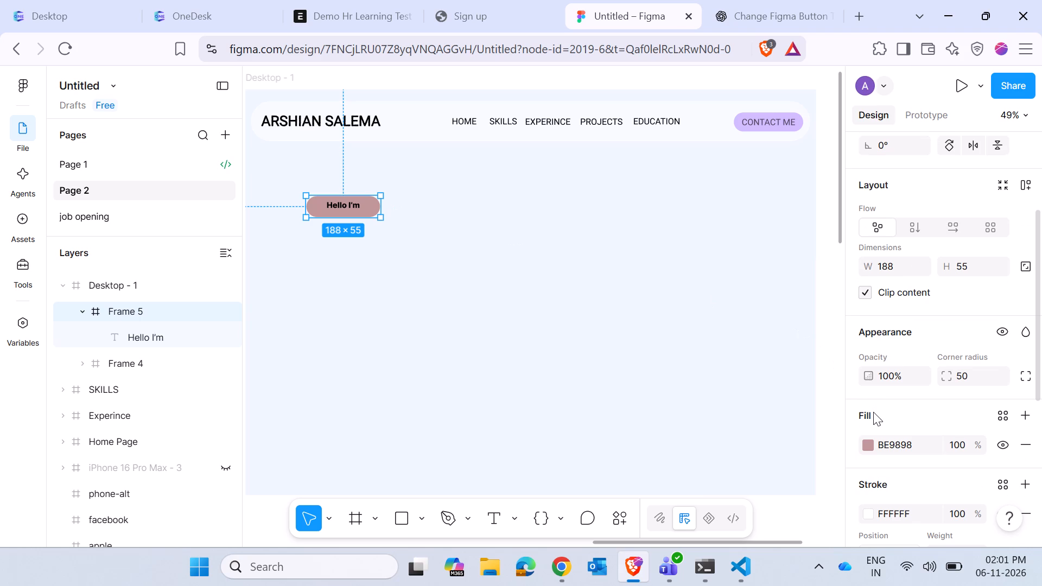
scroll(957, 441, "down", 1)
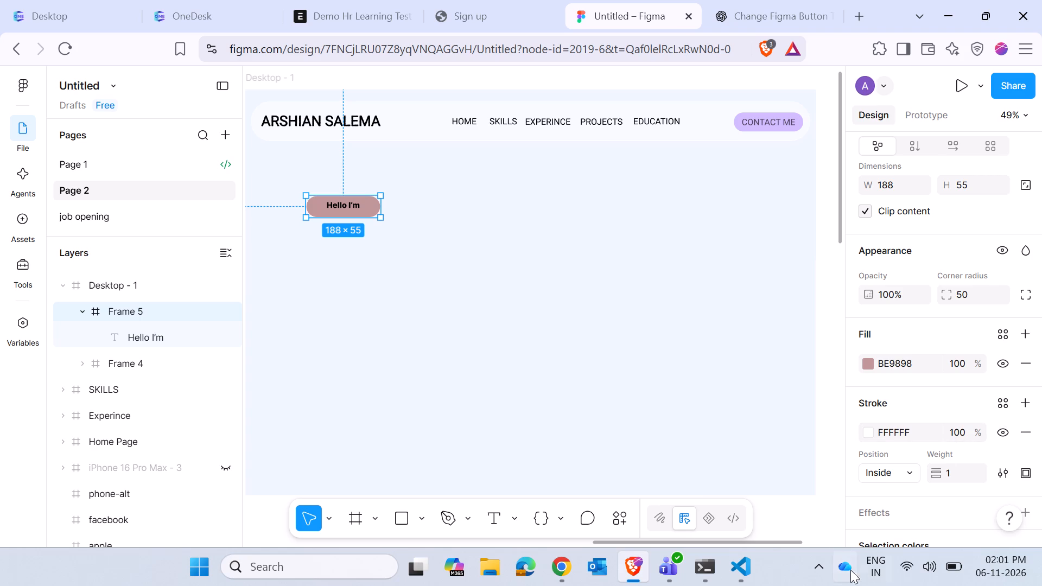
left_click(589, 311)
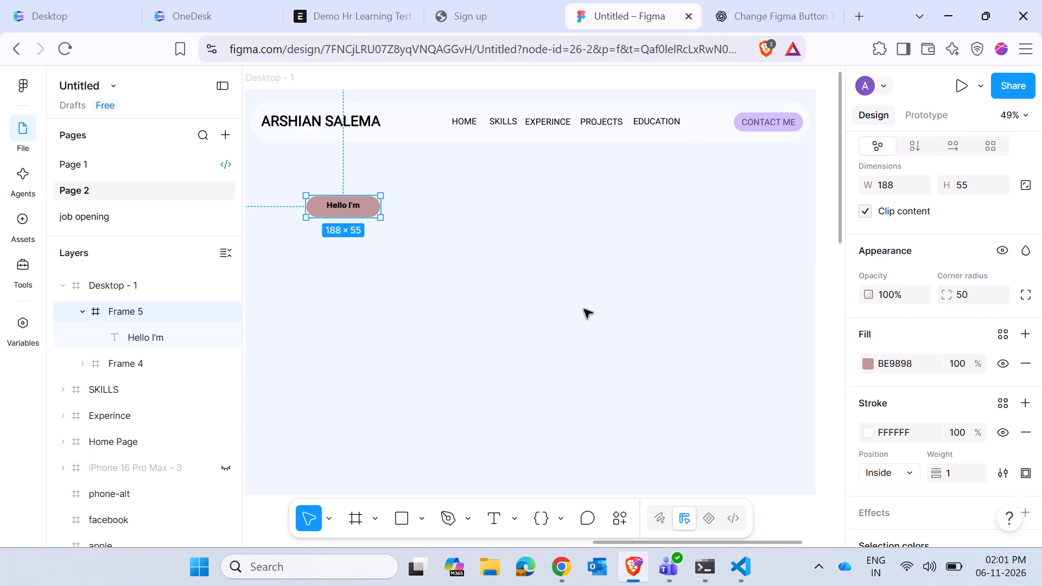
left_click(362, 211)
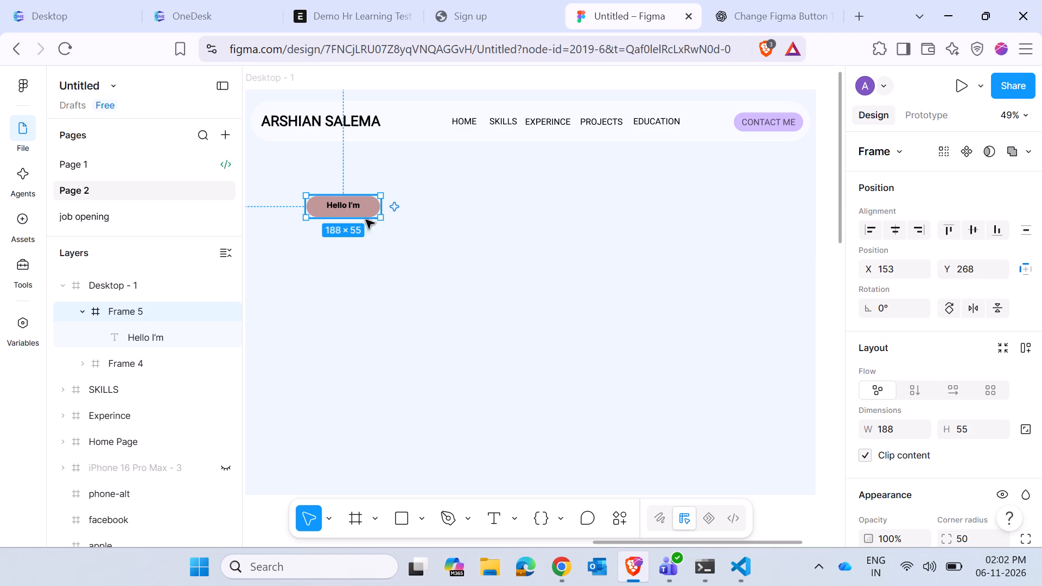
scroll(747, 342, "down", 2)
scroll(516, 342, "up", 3)
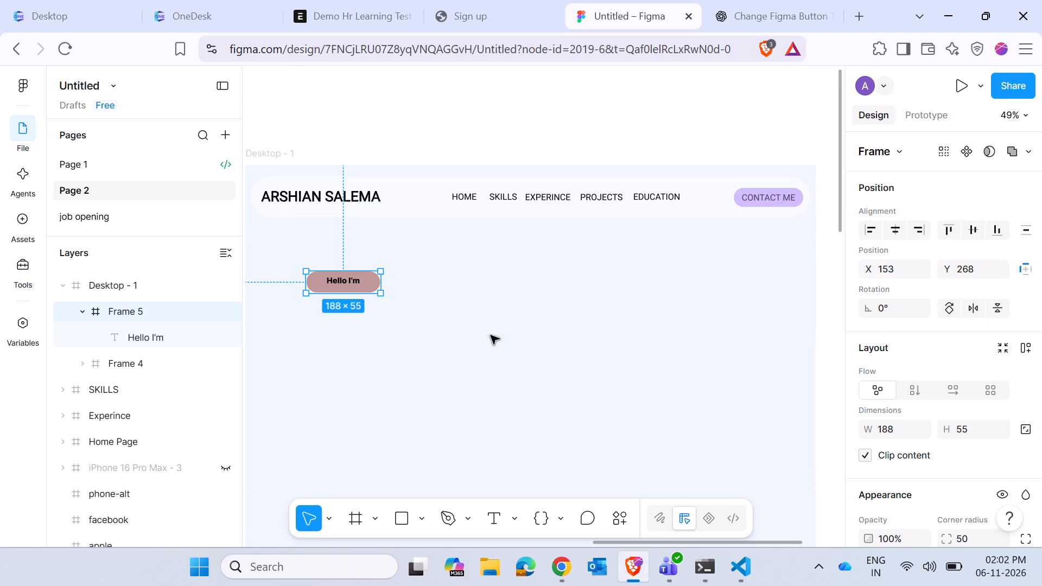
left_click(484, 337)
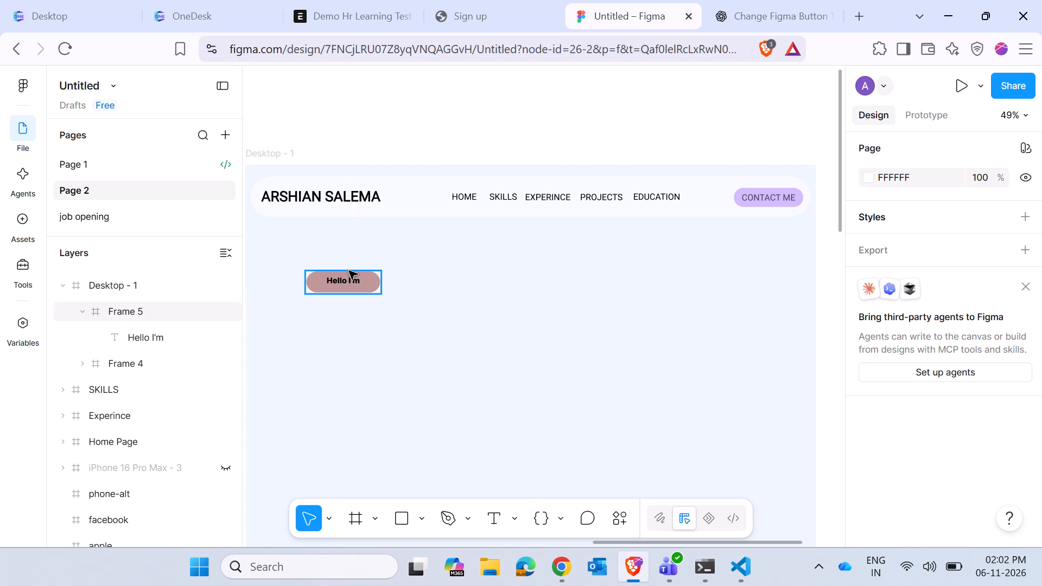
Open the Hello I'm text inside the badge for editing and try to nudge it downward.
double_click(341, 286)
triple_click(341, 284)
left_click(341, 284)
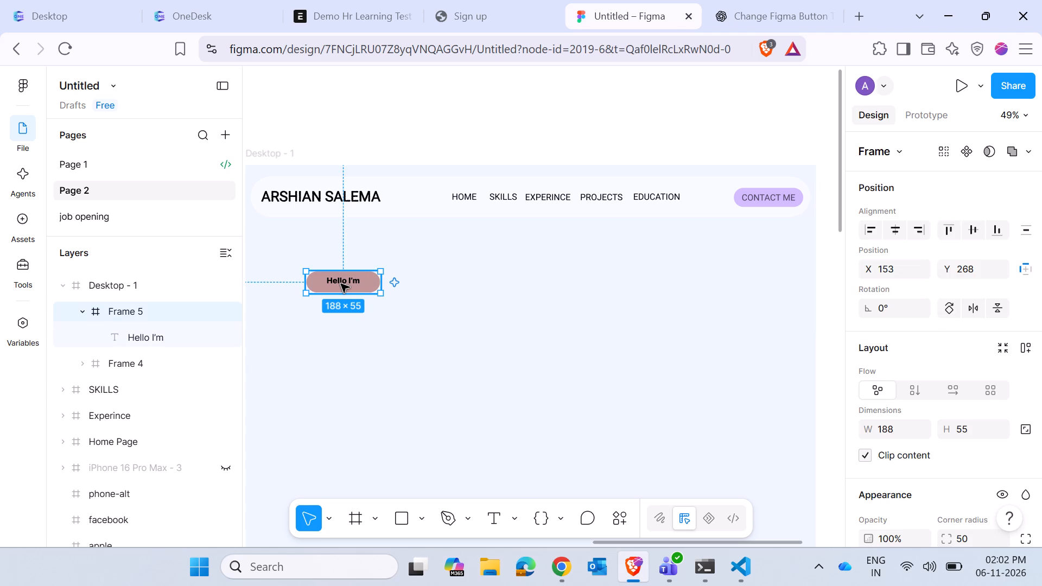
double_click(345, 280)
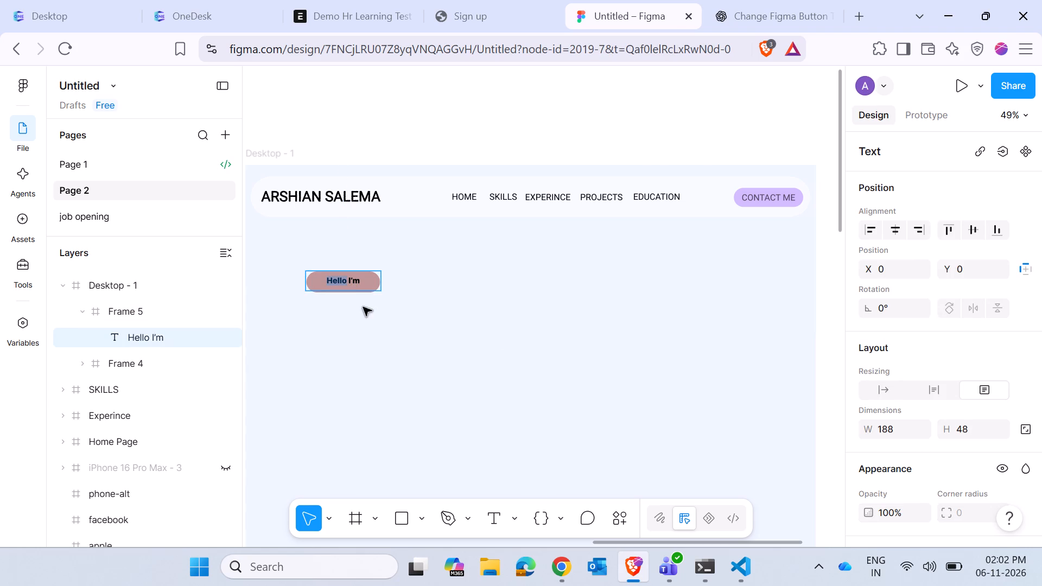
triple_click(360, 283)
key("Down")
key("Down")
key("Down")
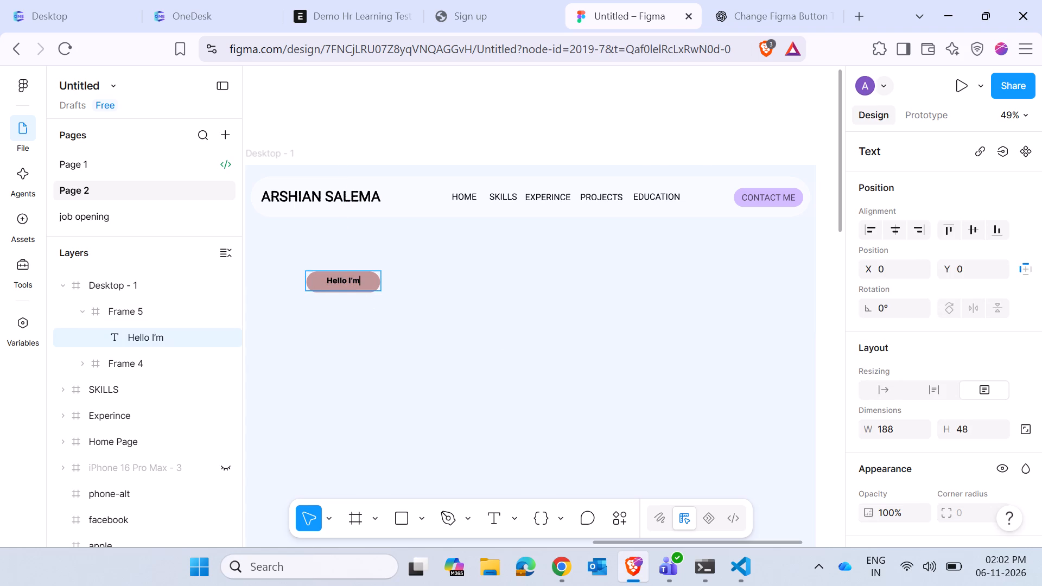
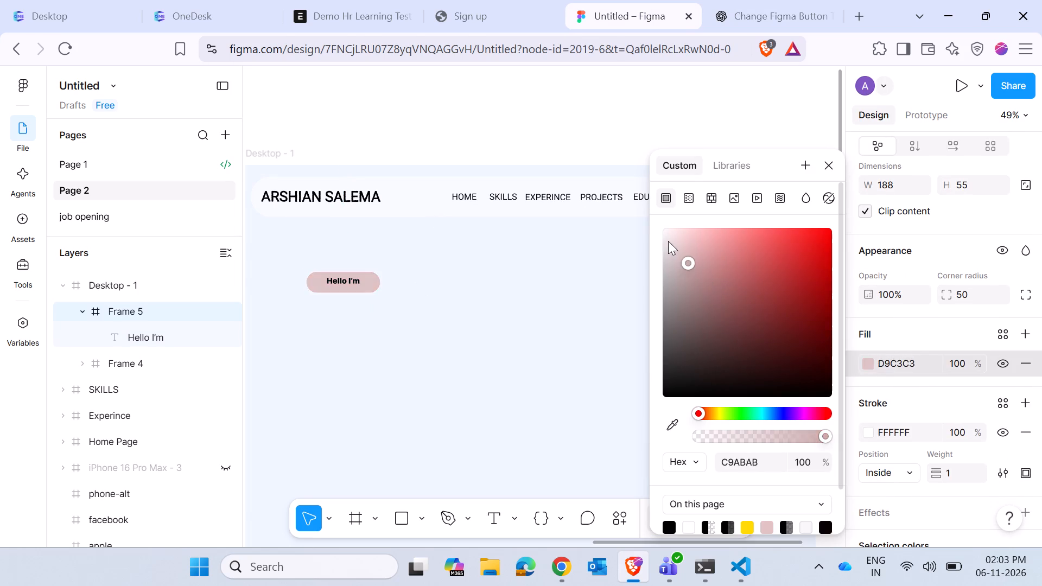
left_click_drag(668, 241, 649, 209)
left_click(451, 341)
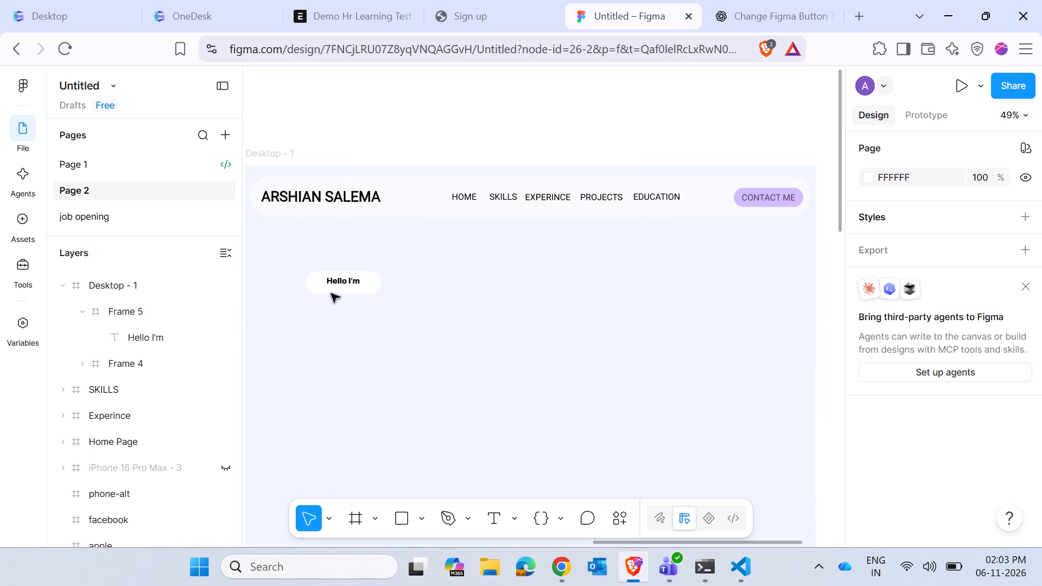
Nudge the Hello I'm text down 5 px inside its badge frame, to Y 5.
triple_click(344, 282)
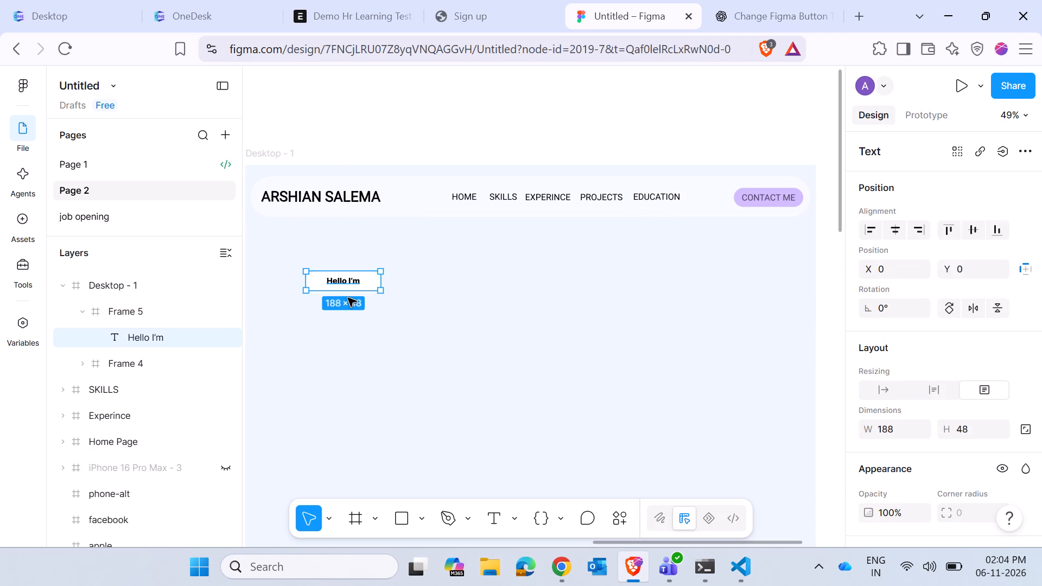
key("Down")
key("Down")
key("Down")
key("Down")
key("Down")
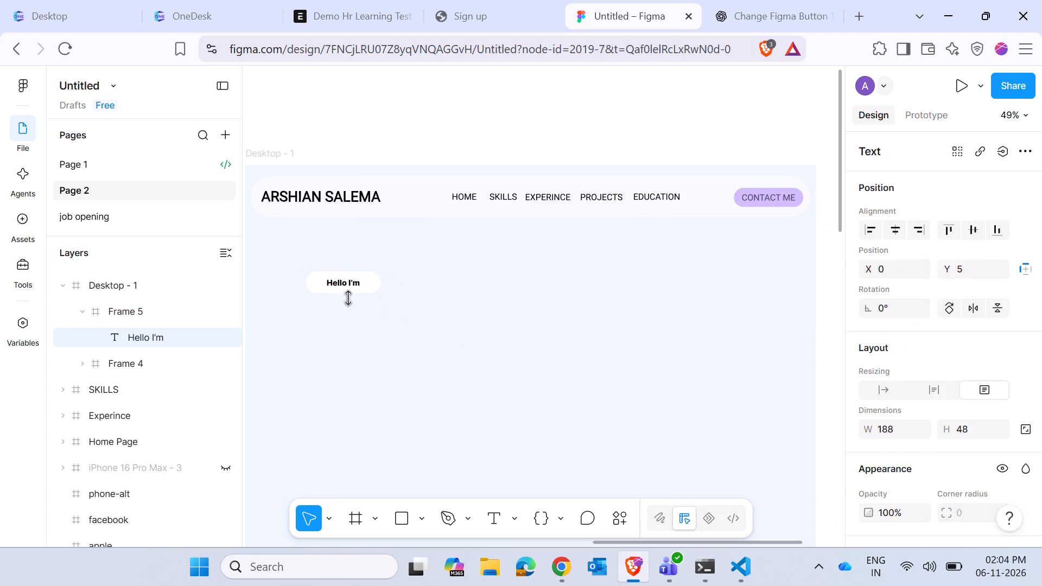
left_click(459, 327)
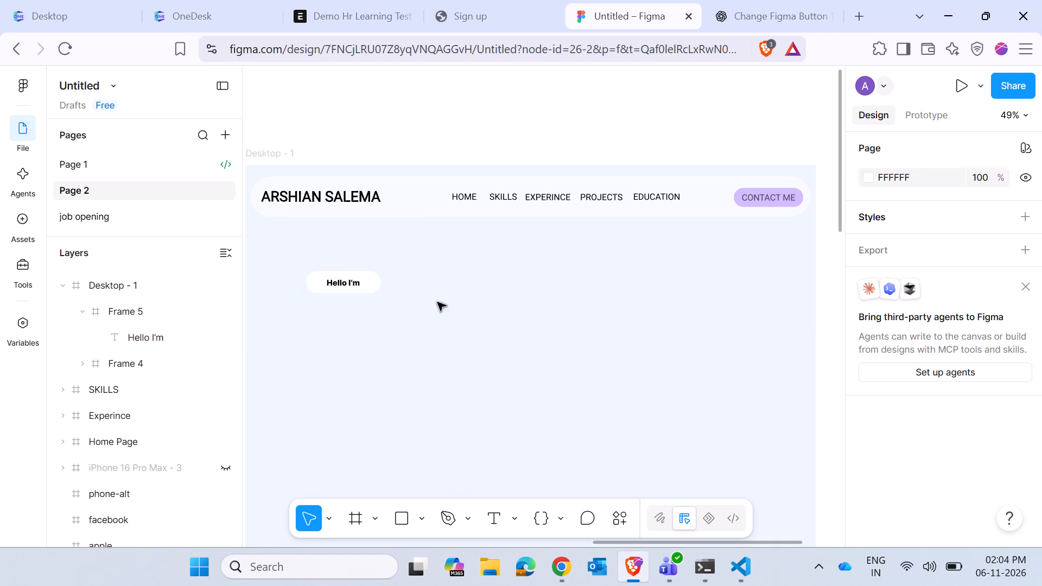
Change the Hello I'm badge frame's stroke colour to black, keeping it an inside stroke of weight 1.
double_click(361, 291)
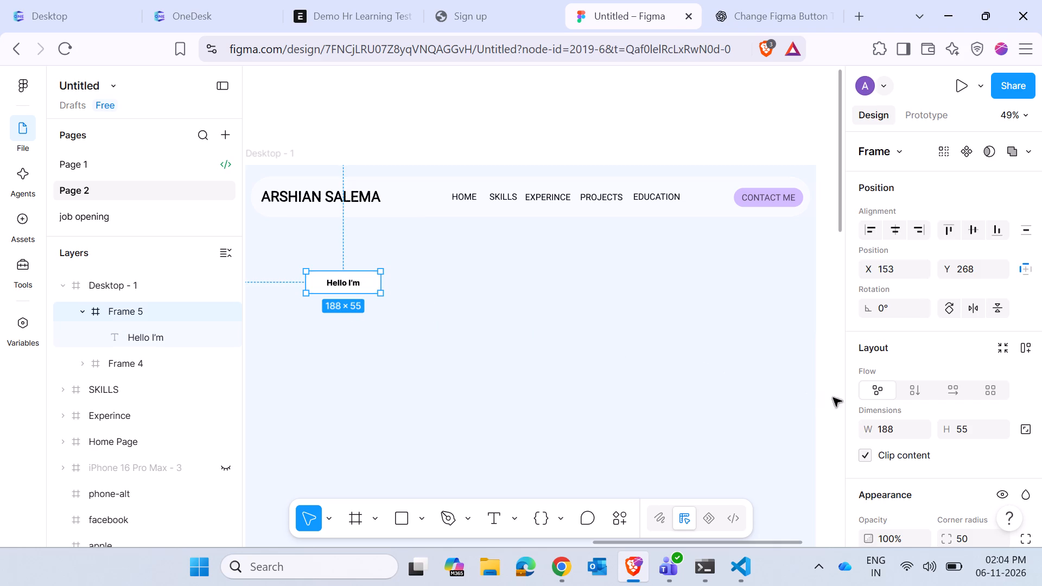
scroll(918, 460, "down", 3)
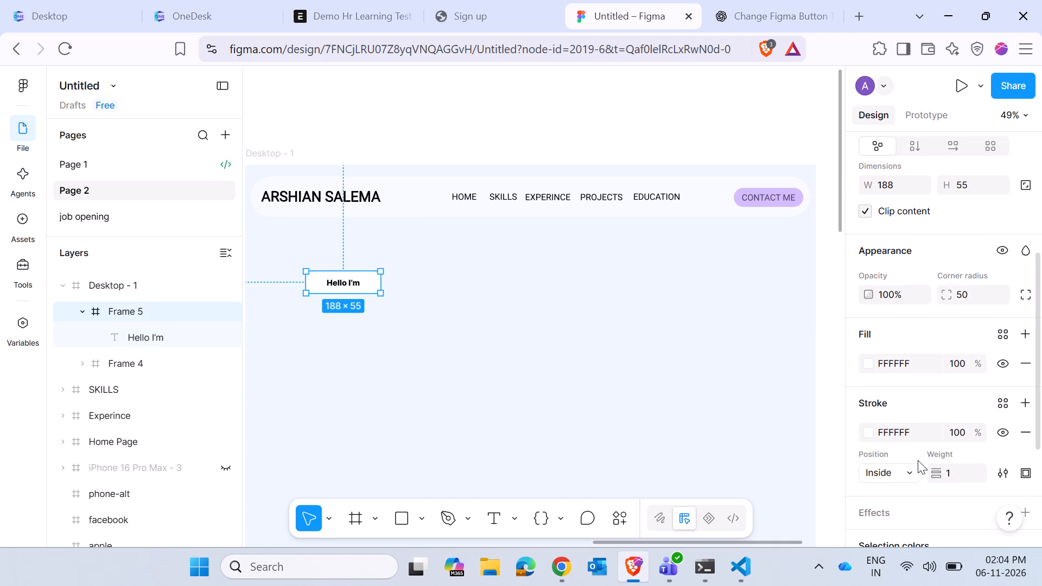
scroll(916, 458, "down", 2)
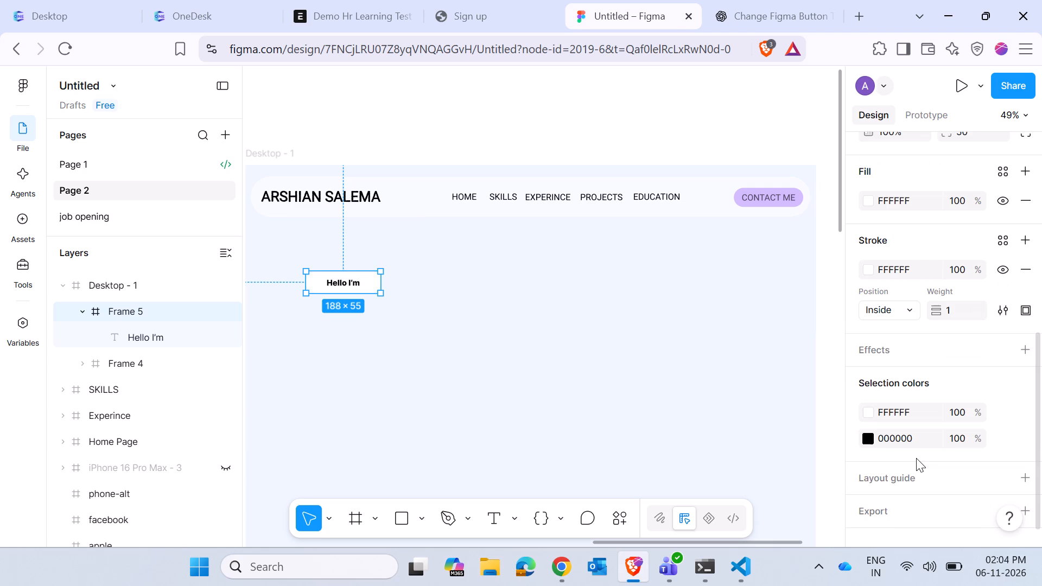
scroll(916, 458, "up", 9)
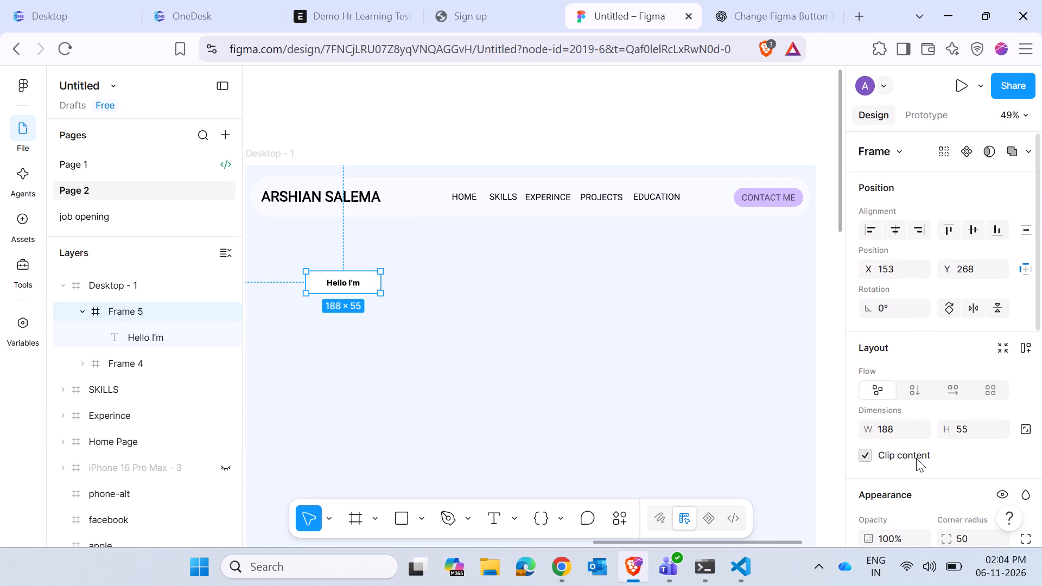
scroll(916, 458, "down", 1)
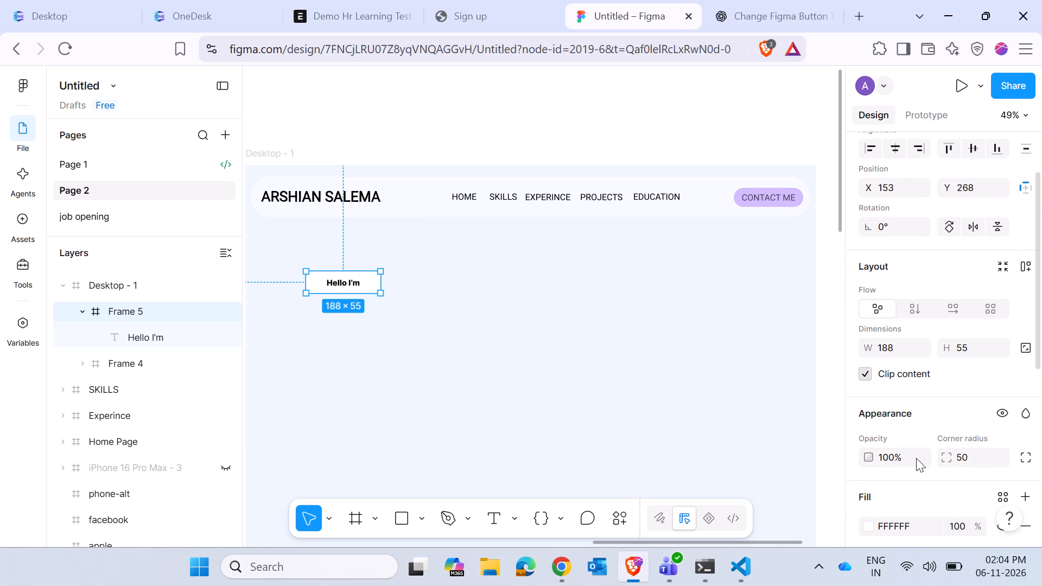
scroll(916, 458, "down", 2)
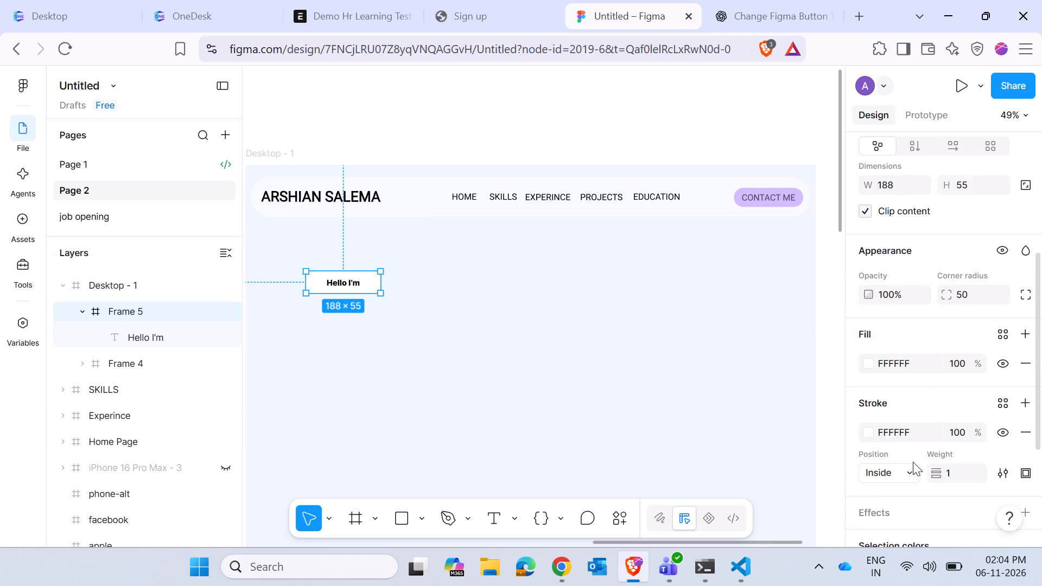
left_click(867, 430)
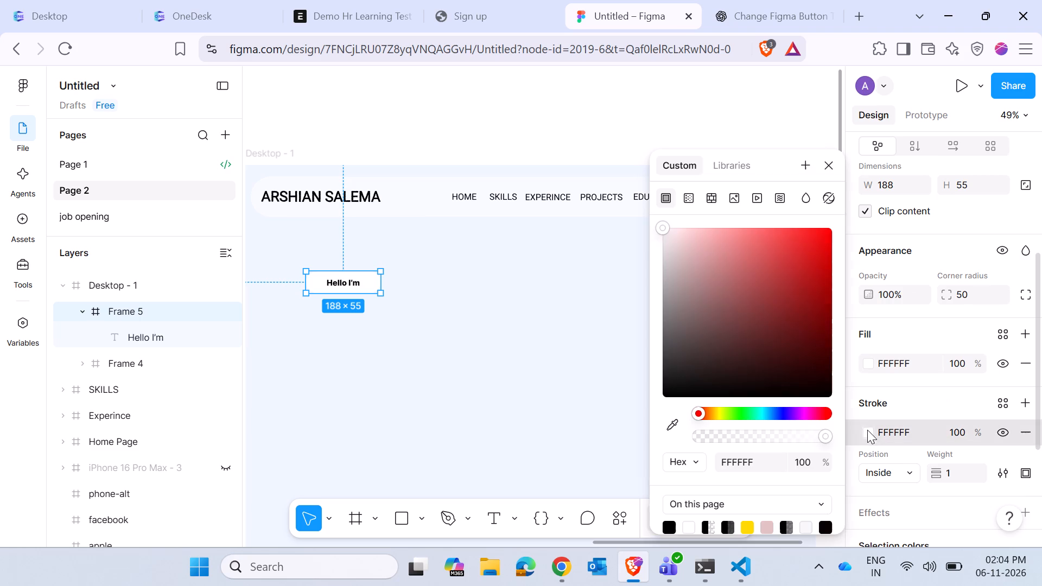
left_click_drag(789, 360, 798, 278)
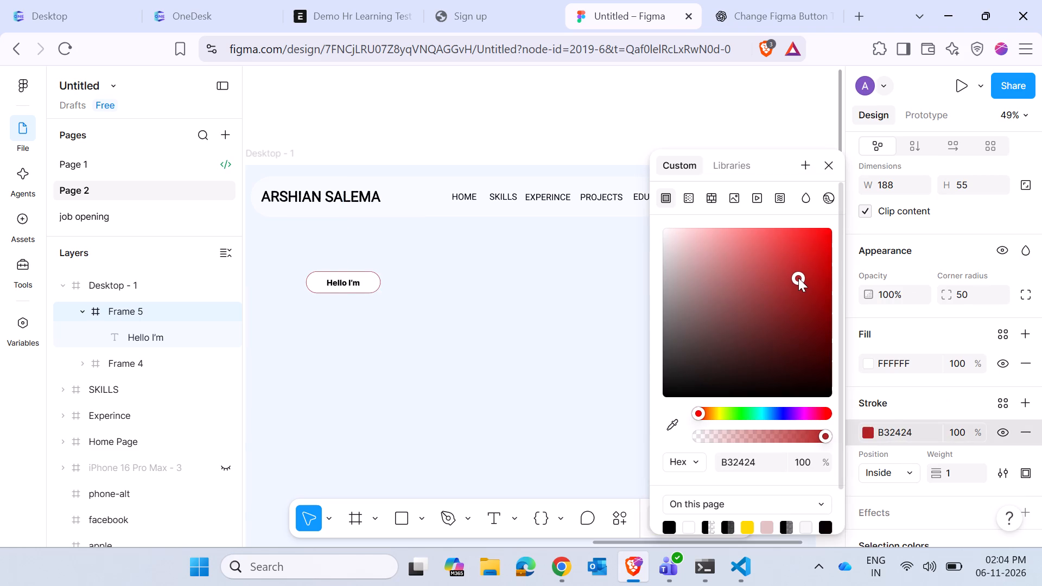
left_click_drag(798, 278, 815, 240)
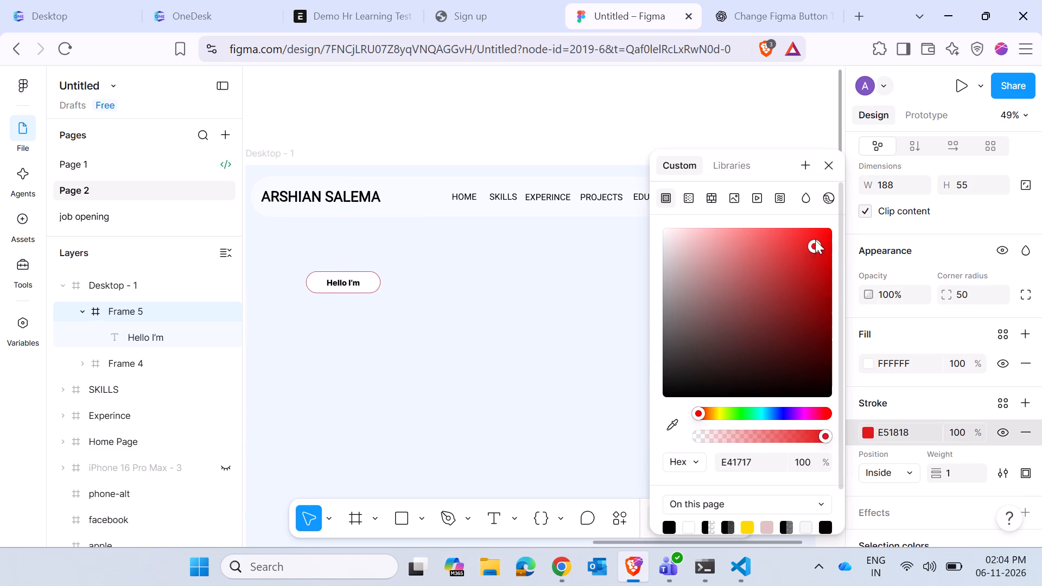
left_click_drag(815, 240, 704, 231)
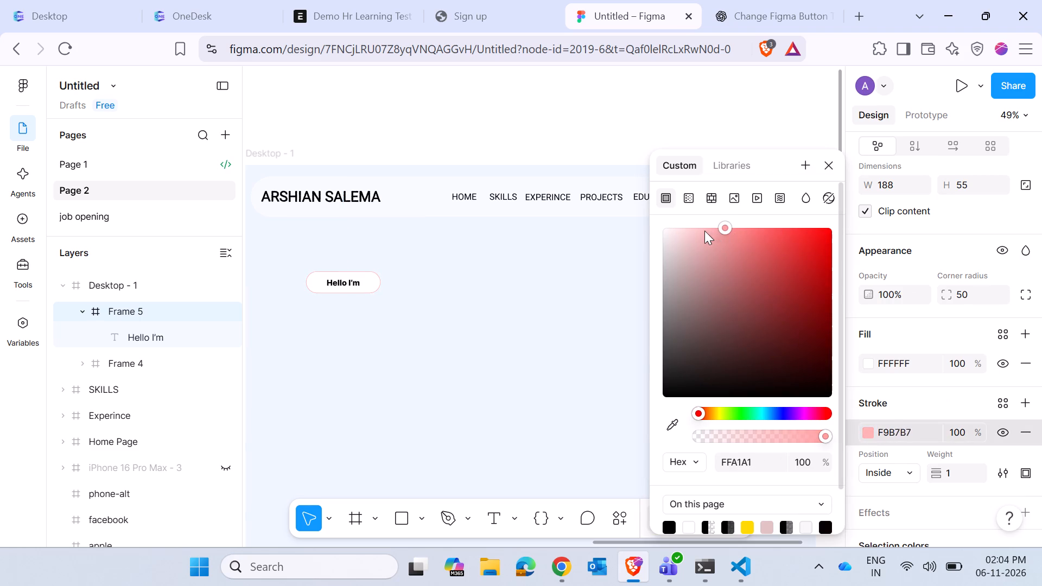
left_click_drag(704, 231, 685, 227)
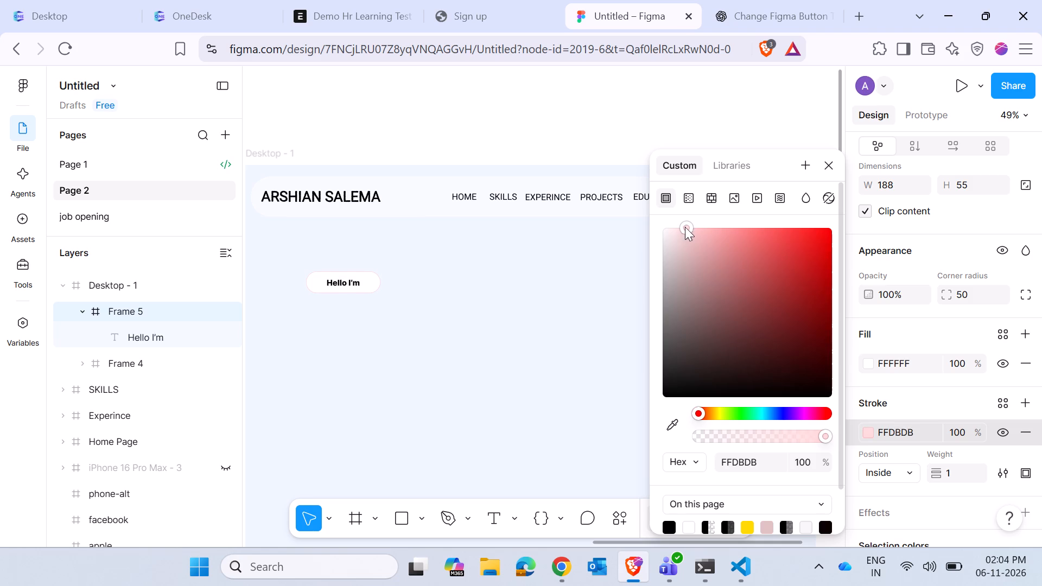
left_click_drag(685, 227, 682, 272)
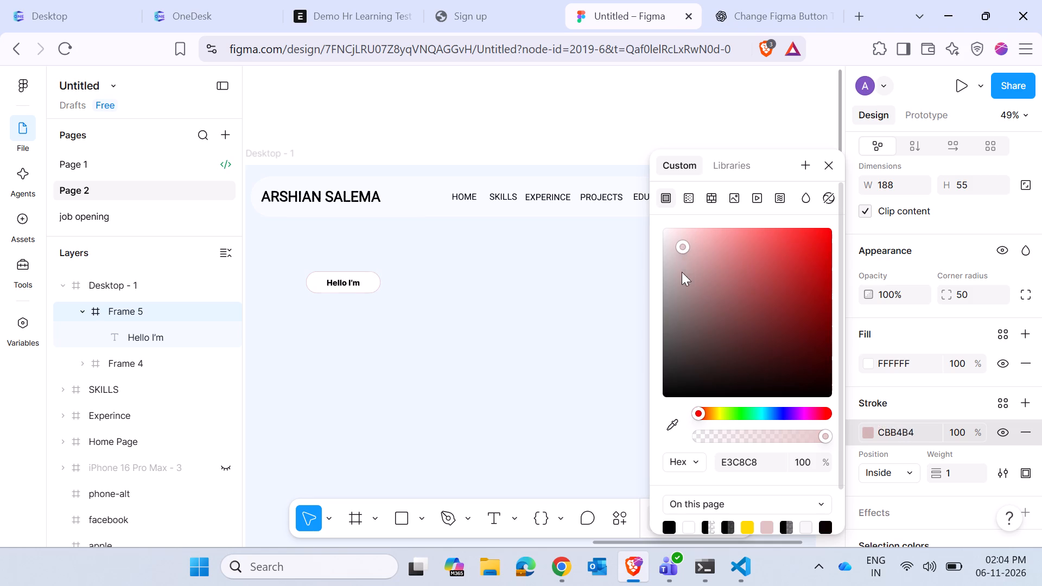
left_click_drag(682, 272, 671, 394)
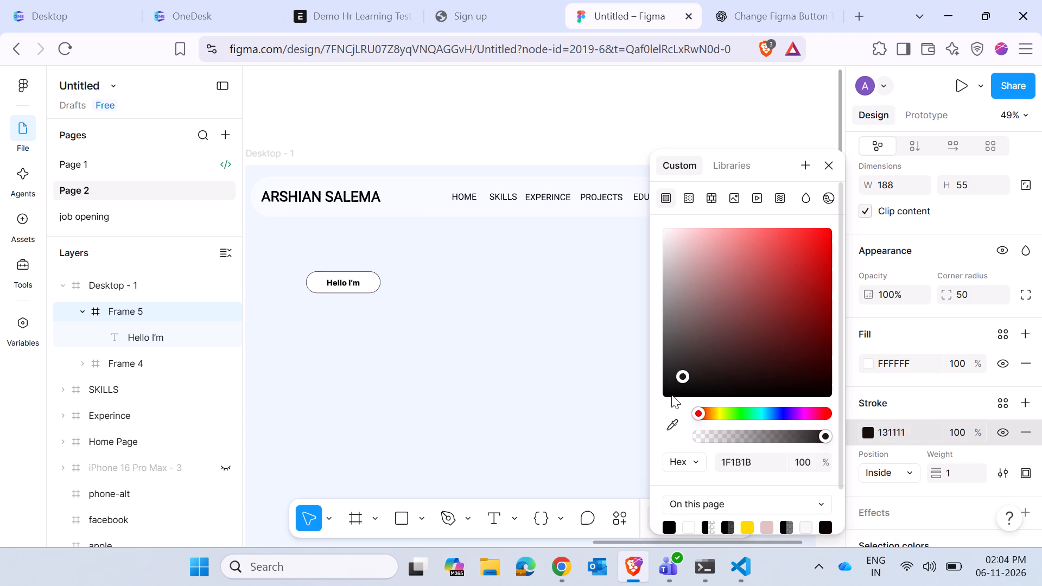
left_click_drag(671, 394, 665, 400)
left_click(490, 409)
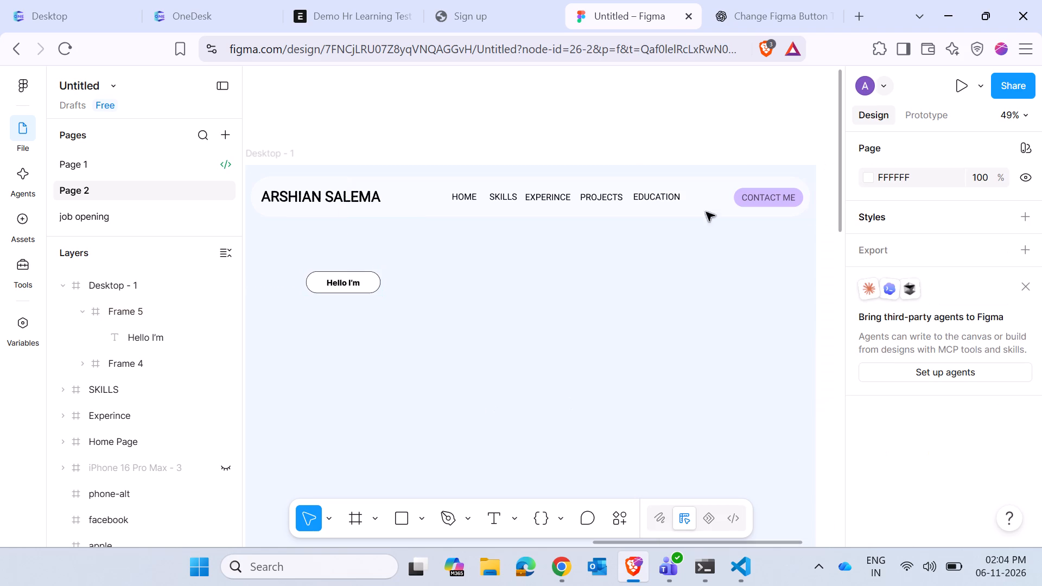
Add a black (000000) inside stroke of weight 1 to the Content layer of the navigation bar's CONTACT ME button.
left_click(741, 200)
triple_click(741, 200)
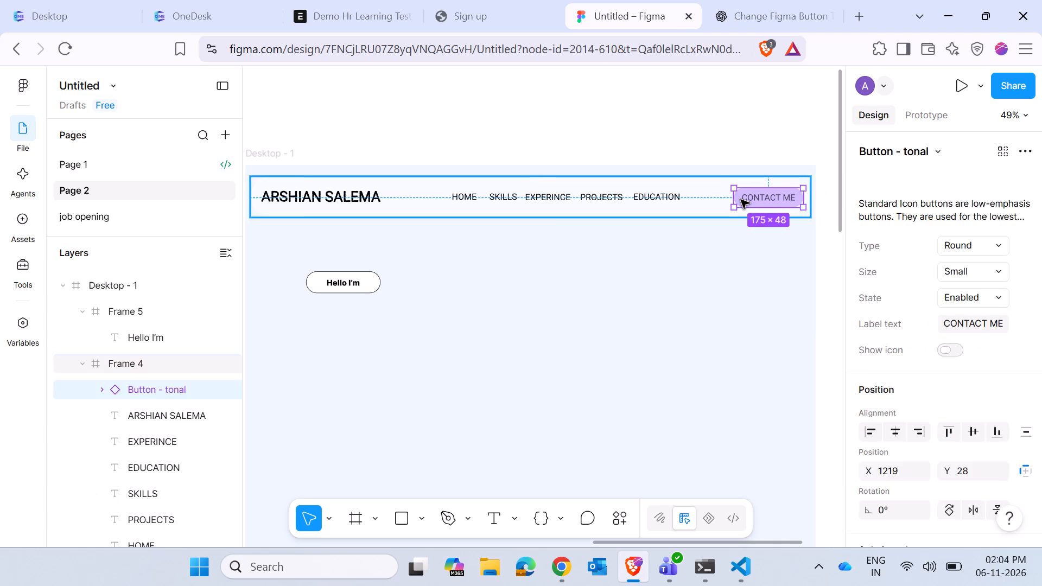
scroll(899, 407, "down", 2)
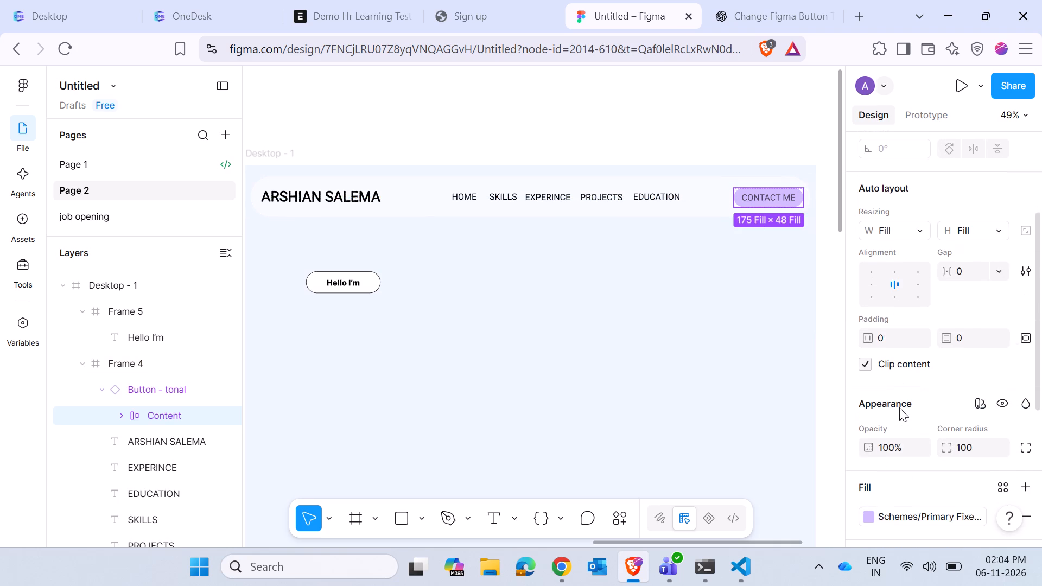
scroll(899, 407, "down", 2)
left_click(908, 389)
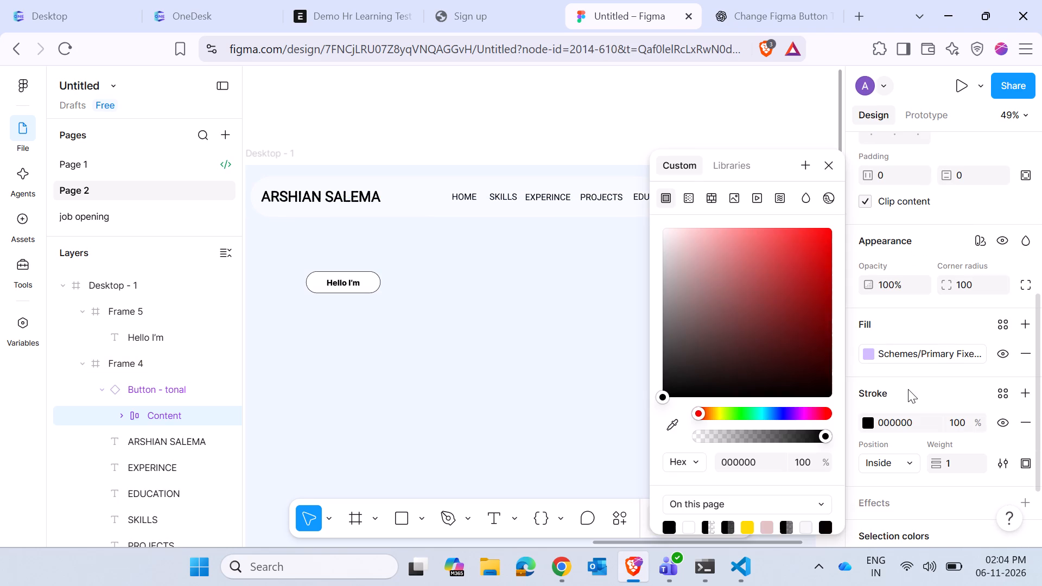
left_click_drag(661, 397, 669, 385)
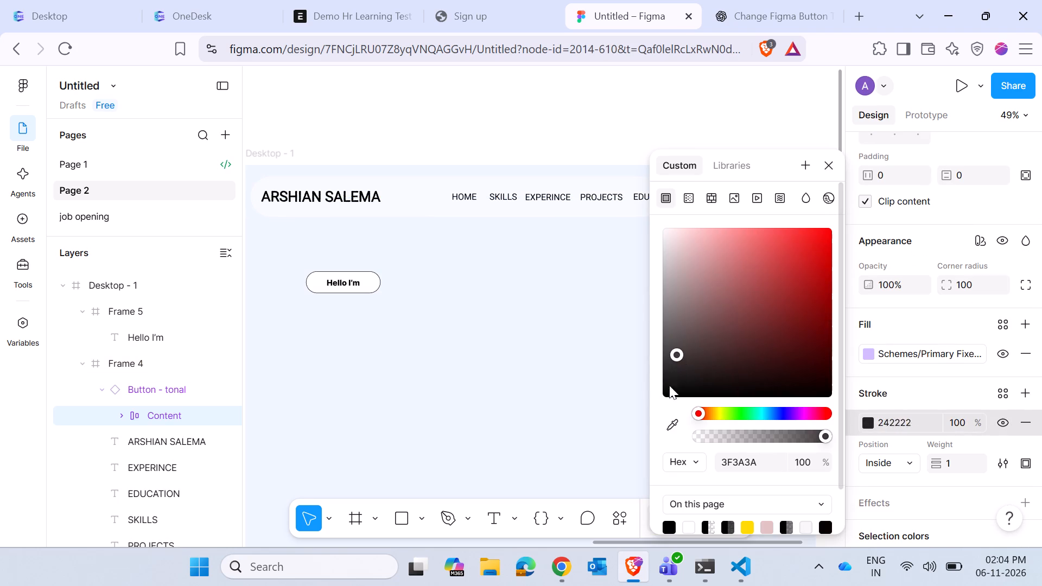
left_click_drag(669, 385, 664, 405)
left_click_drag(767, 161, 563, 160)
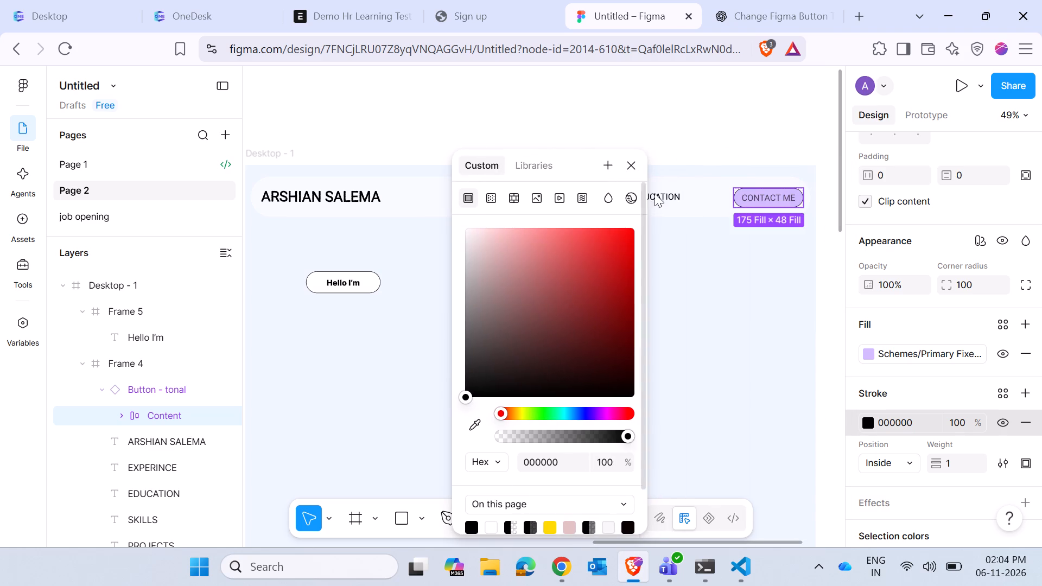
left_click(746, 265)
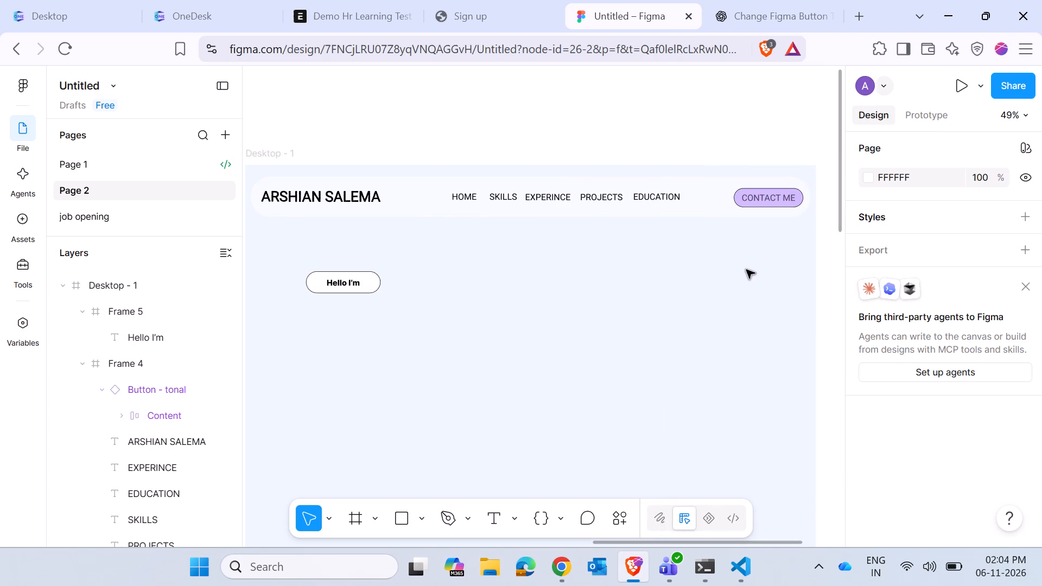
left_click(652, 336)
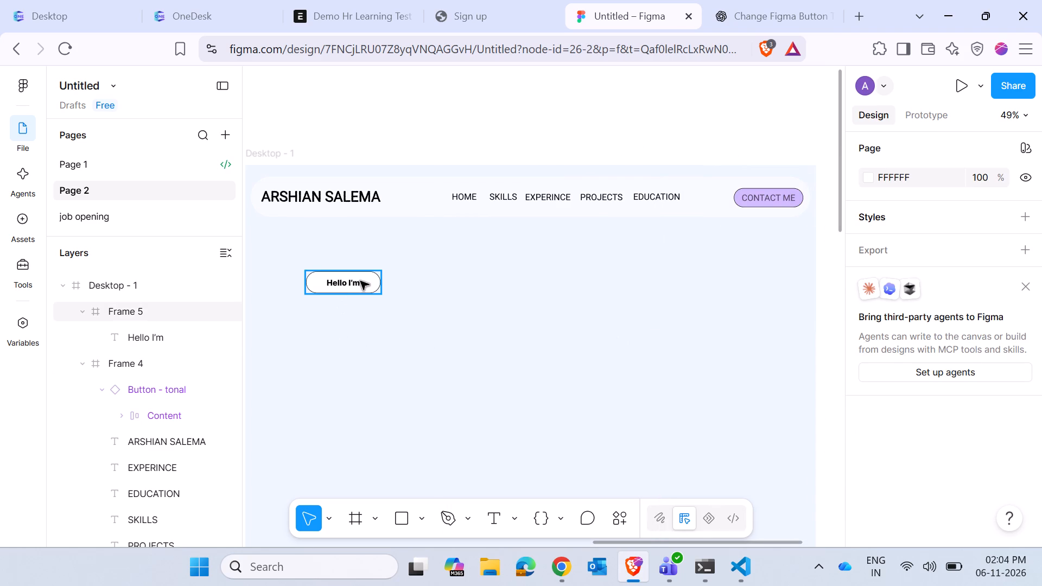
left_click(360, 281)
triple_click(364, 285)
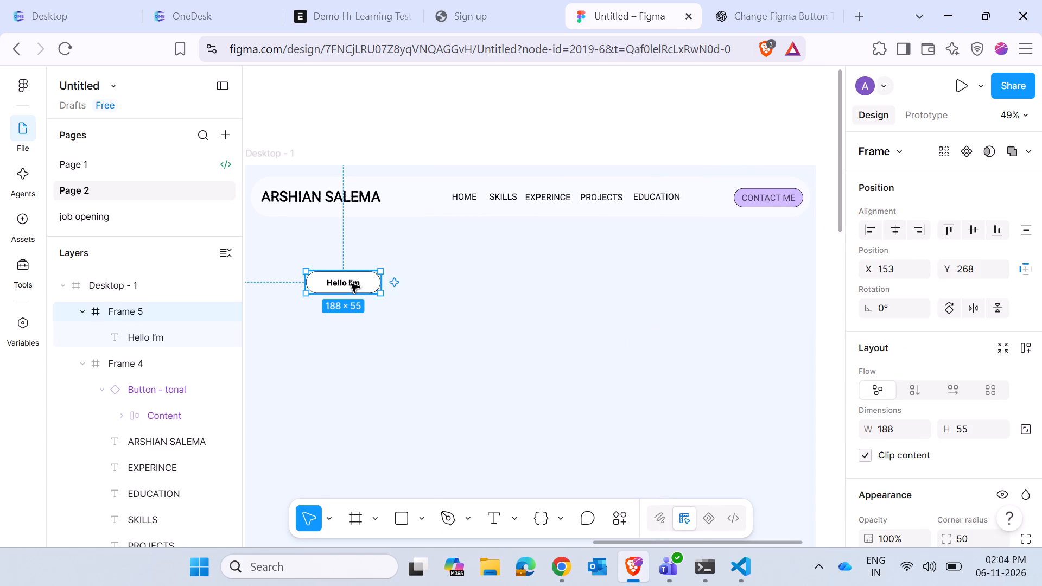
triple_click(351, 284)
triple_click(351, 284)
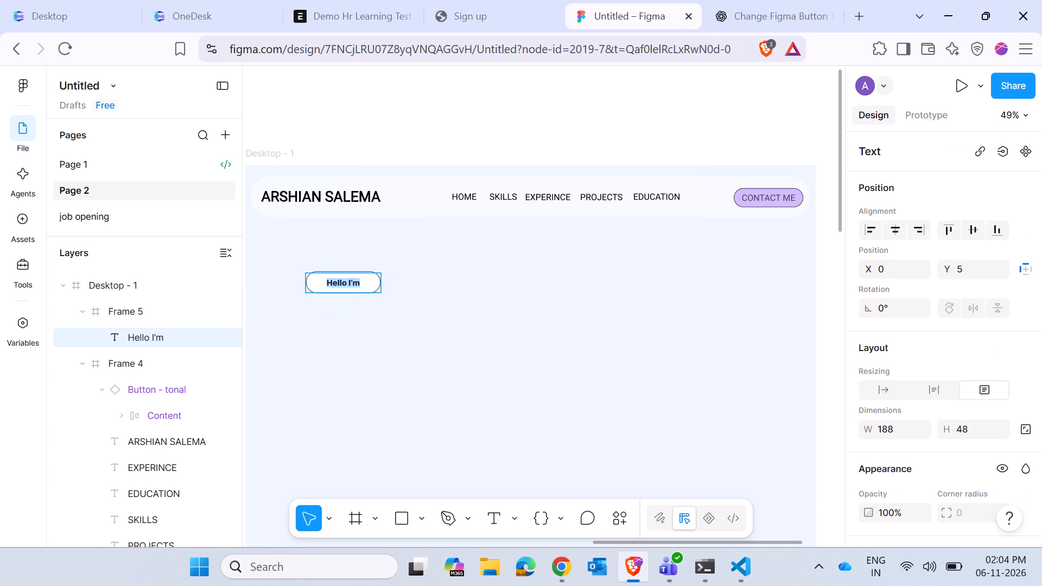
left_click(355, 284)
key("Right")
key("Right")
Search the Font Awesome Icons plugin for "hi" and insert the icon of a person with raised arms.
left_click(612, 513)
left_click(379, 292)
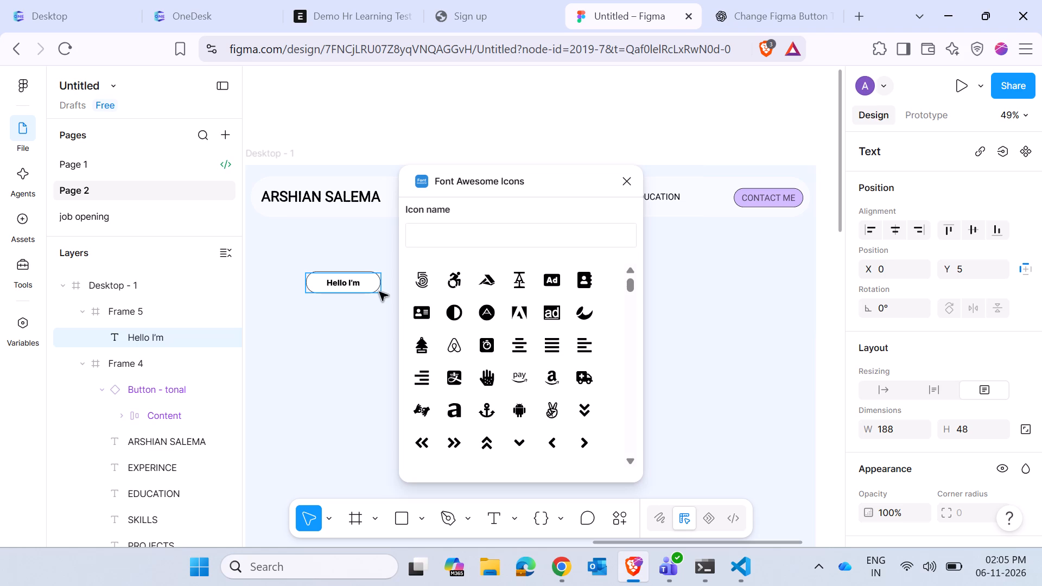
left_click(466, 218)
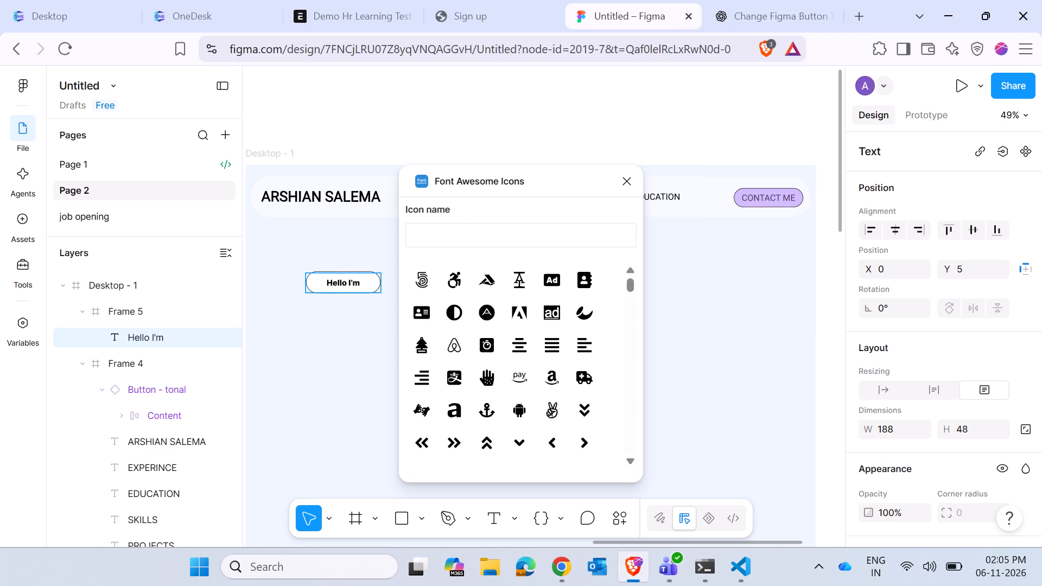
left_click(461, 226)
key("h")
key("i")
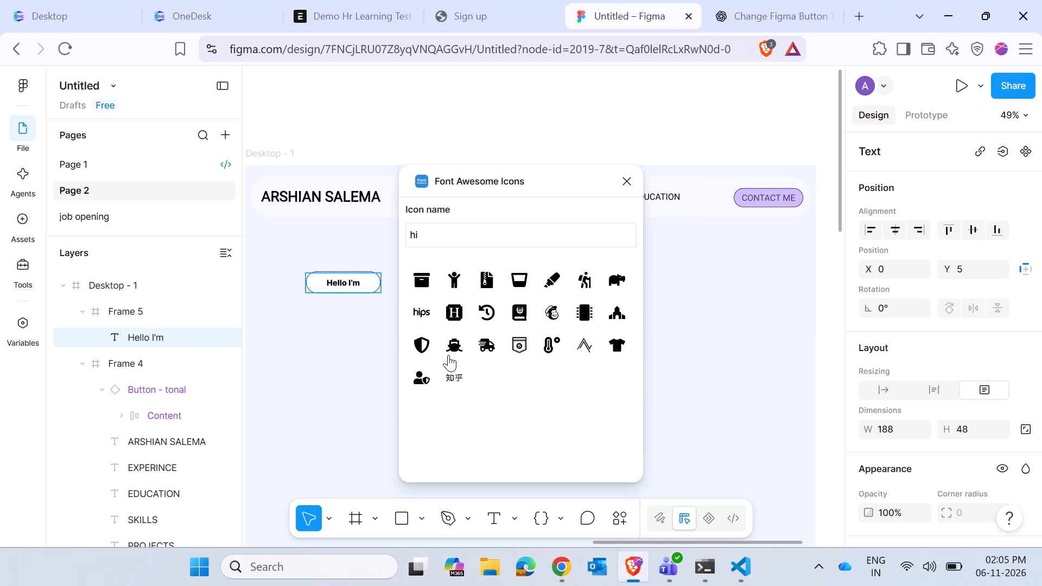
left_click(459, 281)
Move the person icon's vector into the Hello I'm badge frame, just after the text, at about X 143, Y 11.
left_click(549, 311)
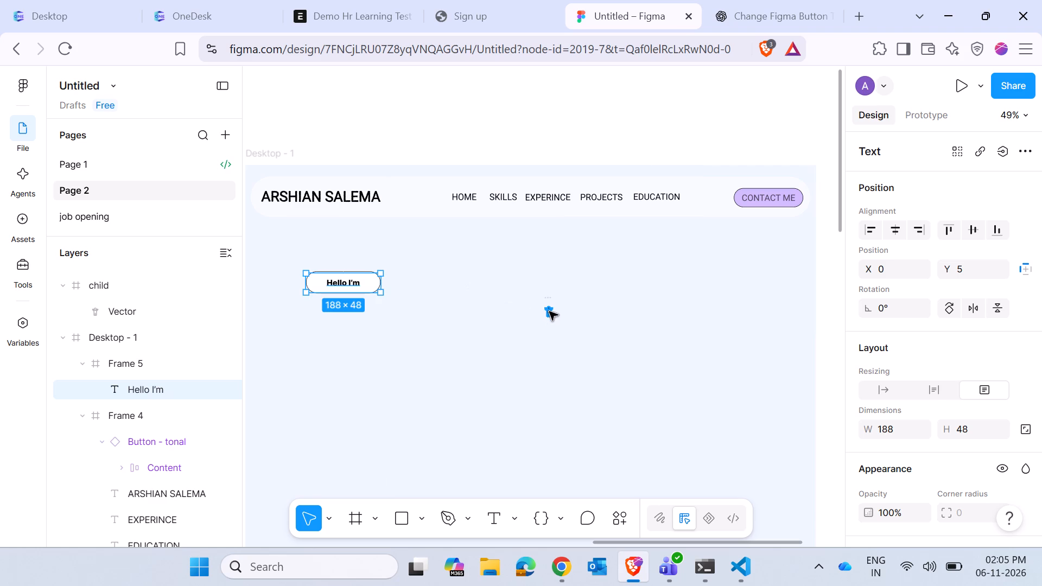
left_click_drag(549, 311, 364, 284)
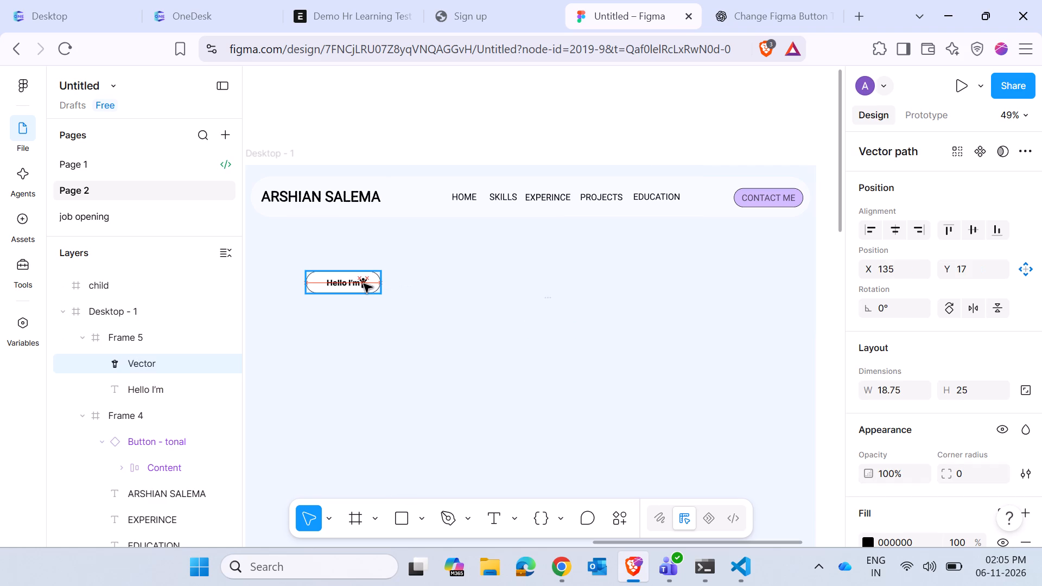
left_click_drag(364, 284, 367, 281)
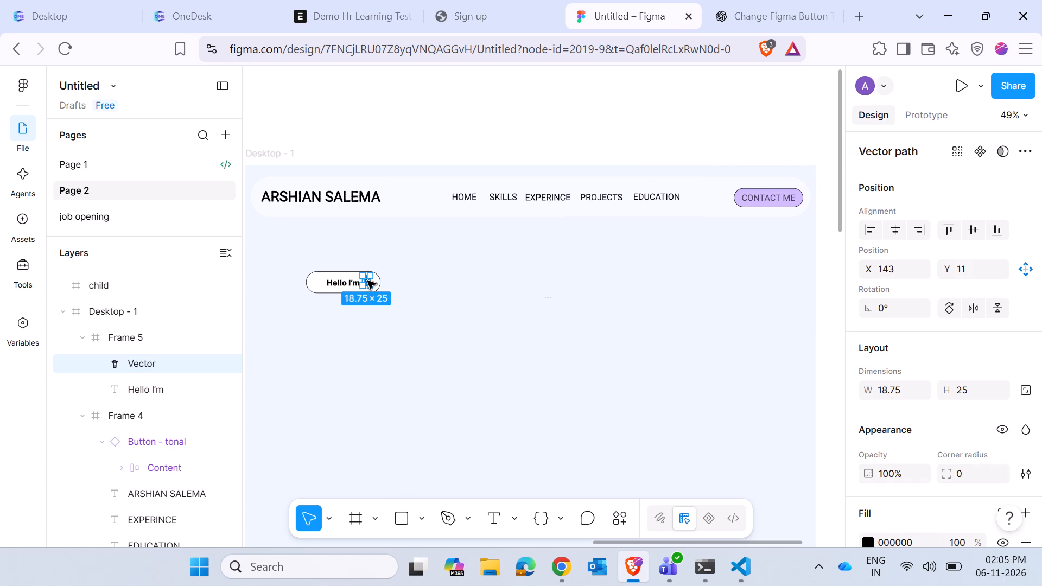
left_click(494, 351)
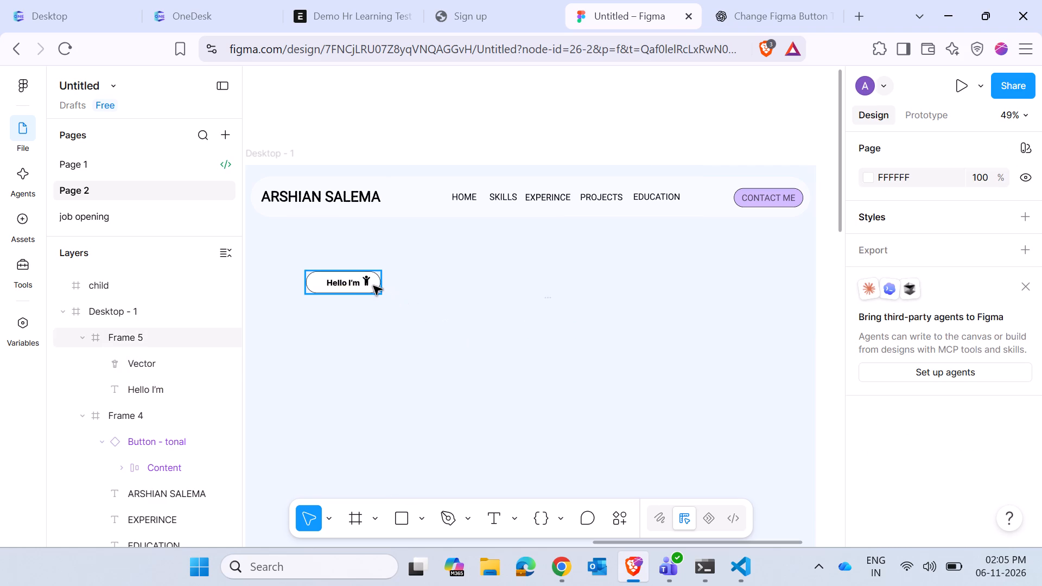
Nudge the person icon 5 px left inside the Hello I'm badge, to X 138, Y 11.
left_click(367, 284)
double_click(367, 284)
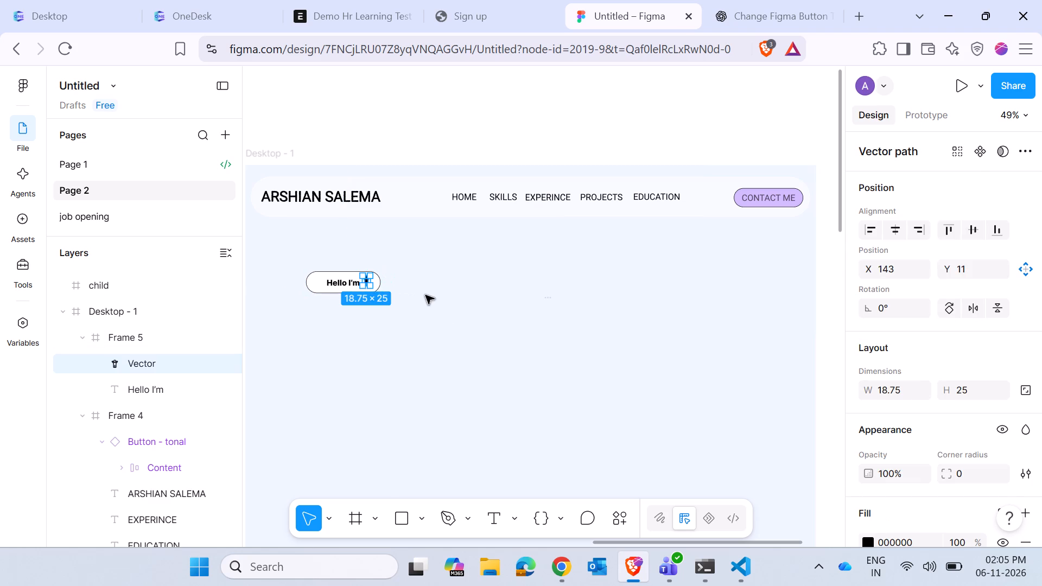
key("Down")
key("Left")
key("Left")
key("Left")
key("Left")
key("Left")
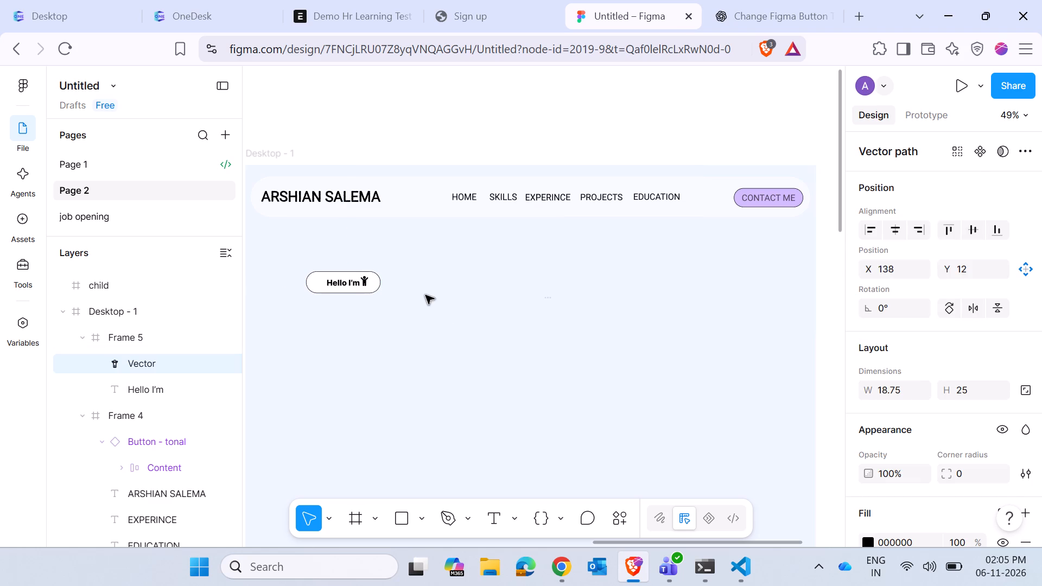
key("Up")
key("Down")
key("Up")
left_click(447, 311)
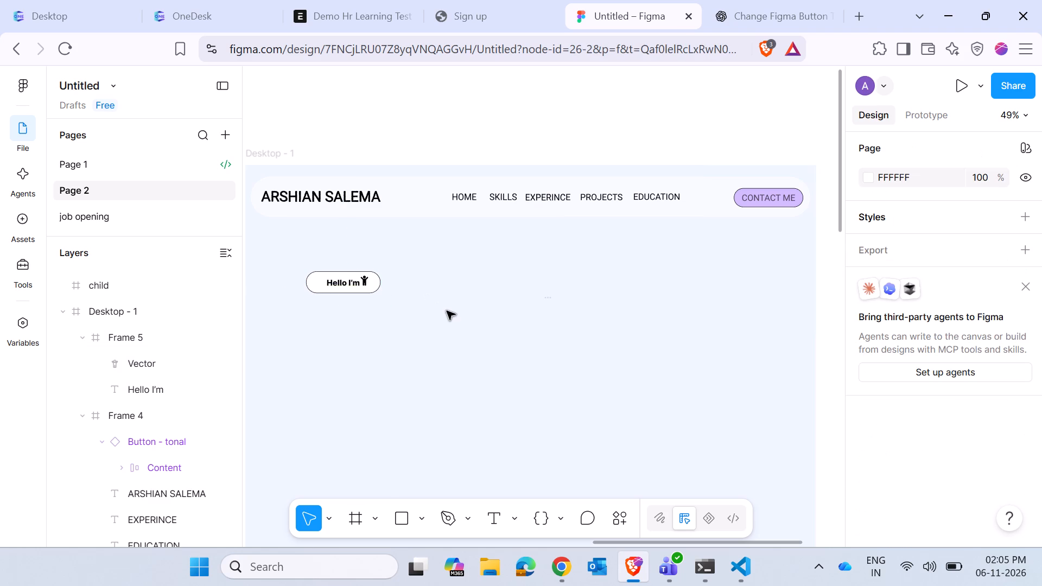
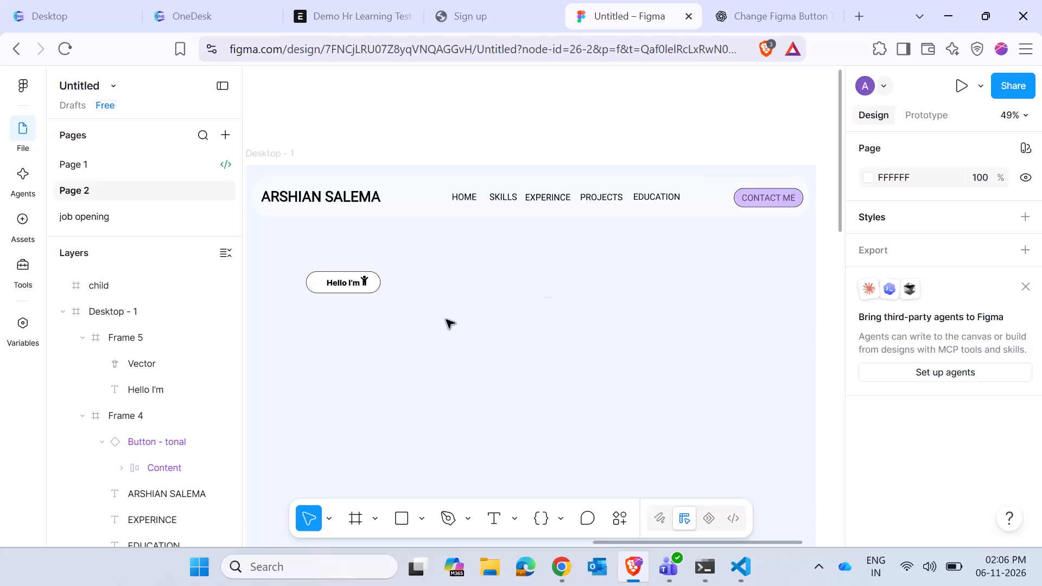
left_click(436, 336)
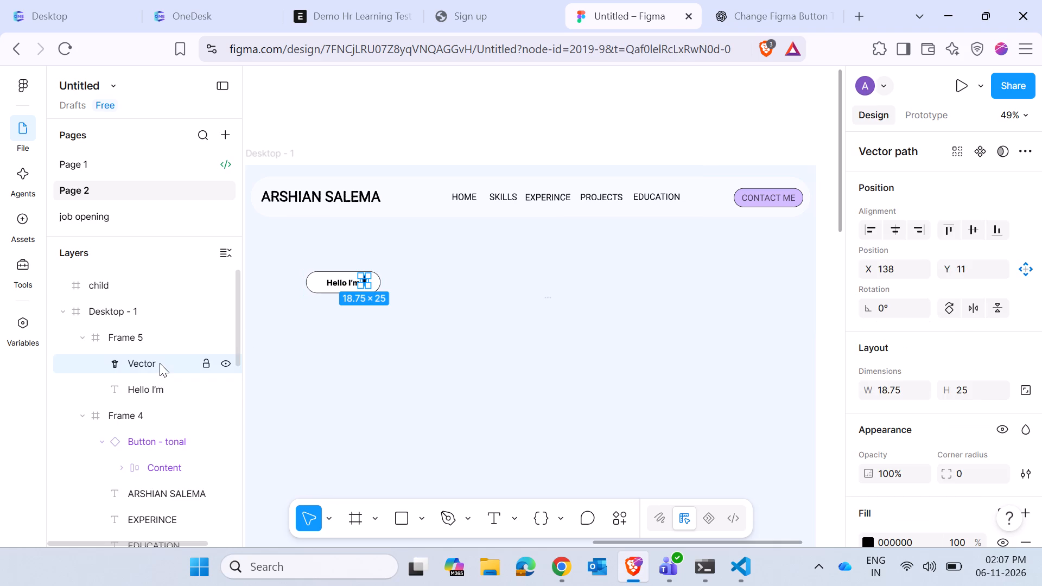
left_click(133, 337)
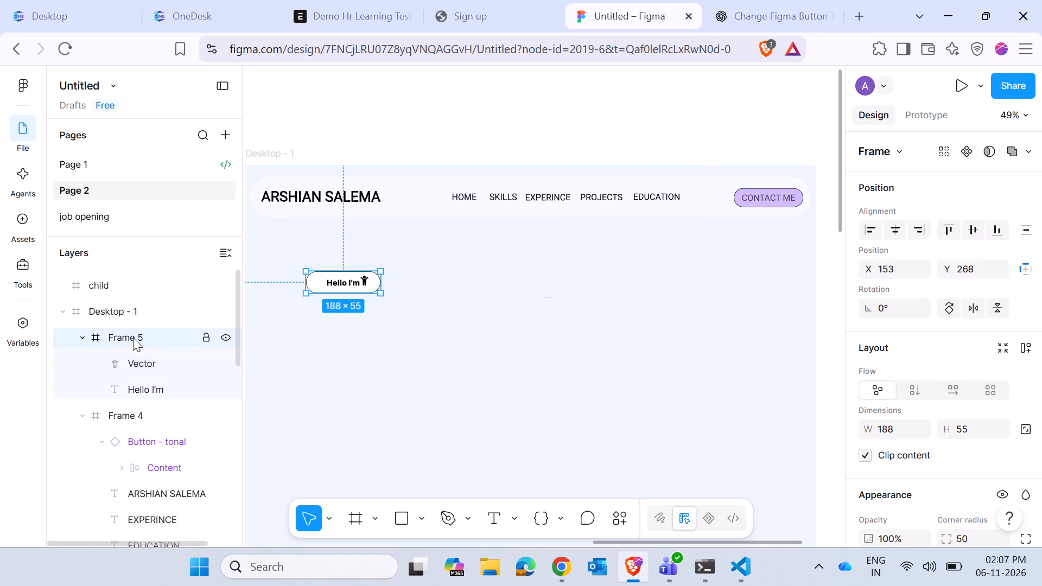
left_click(79, 338)
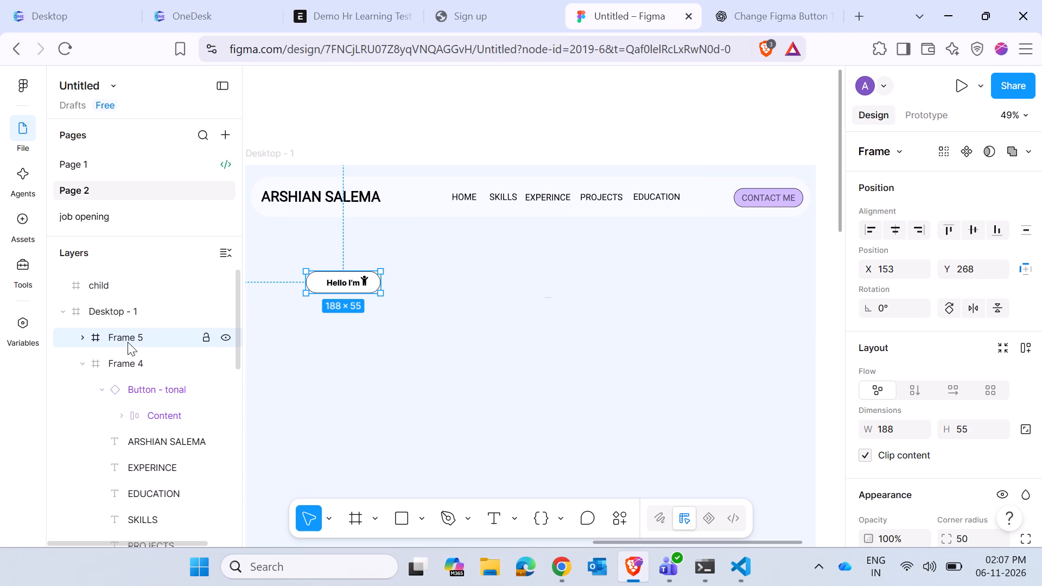
left_click(84, 367)
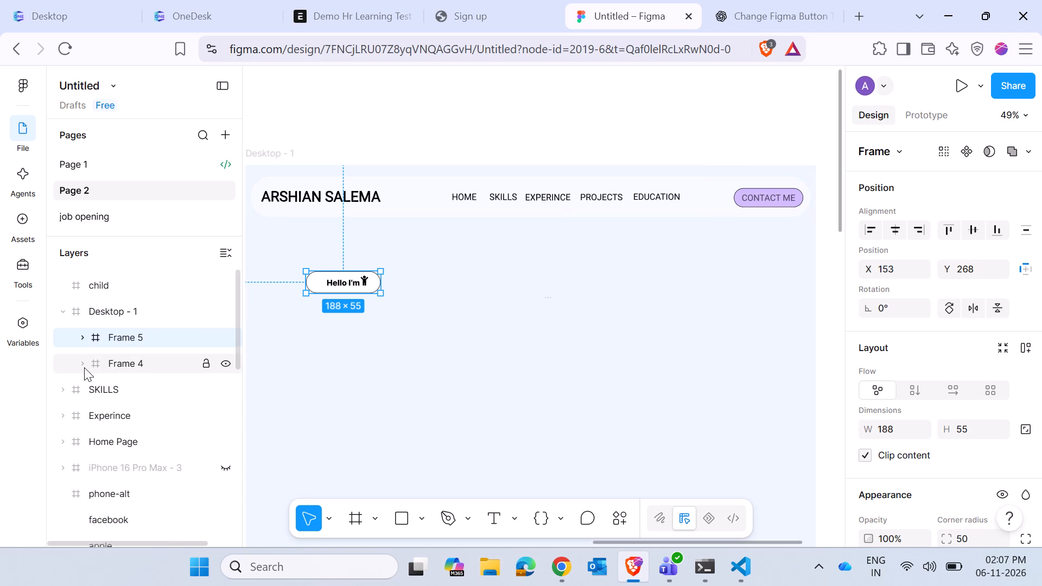
left_click_drag(116, 362, 117, 328)
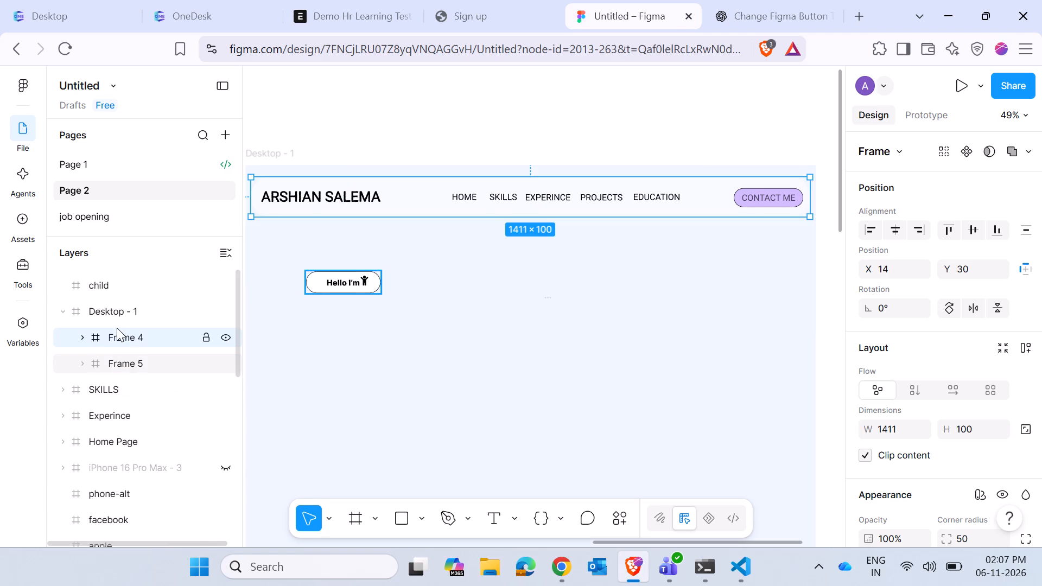
Rename the navigation bar's Frame 4 as Navbar.
triple_click(124, 340)
type("Nav")
type("bar")
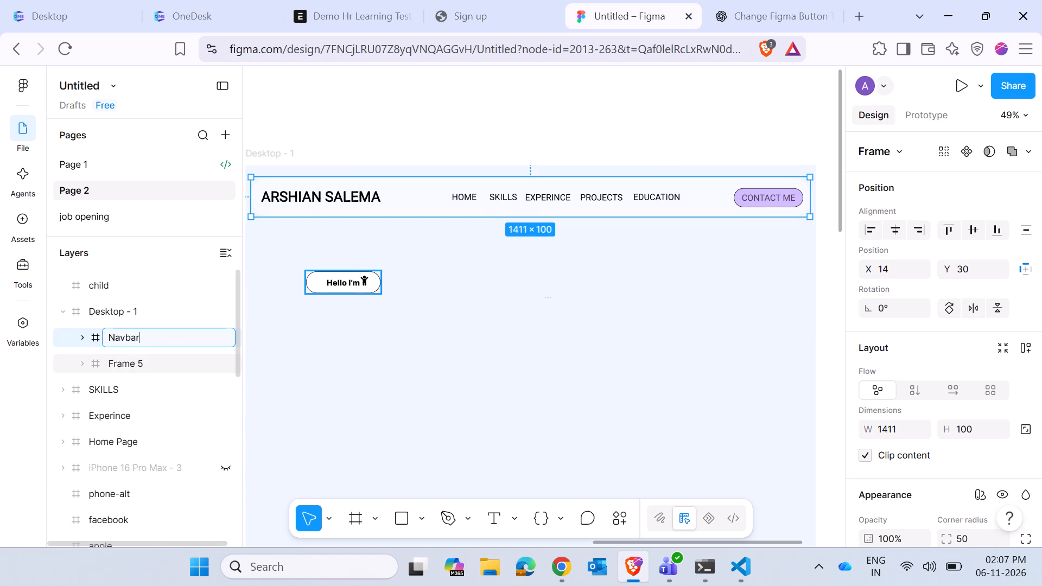
key("Return")
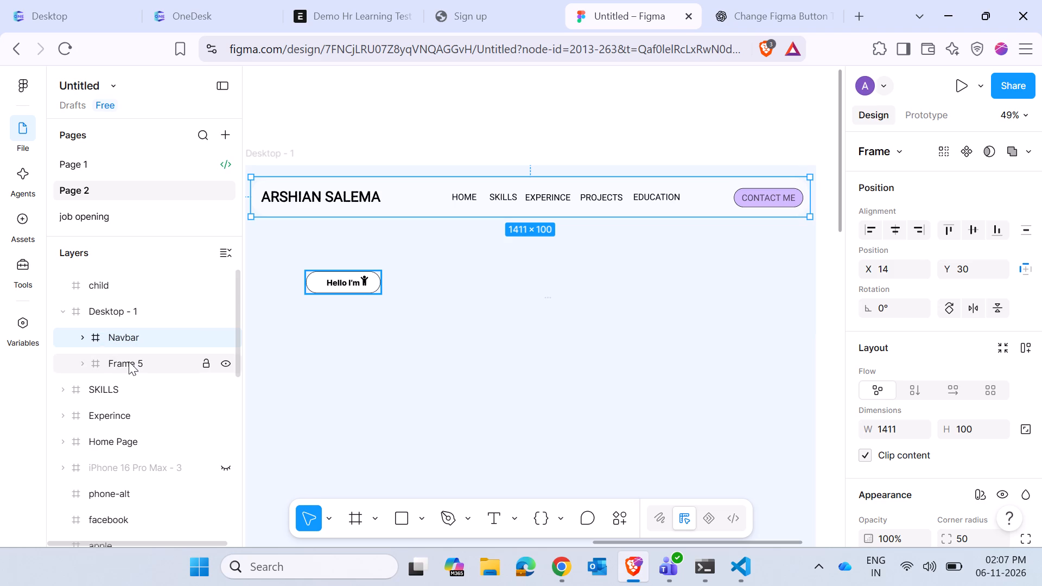
Open the layer name of the Hello I'm badge, Frame 5, for editing.
triple_click(129, 361)
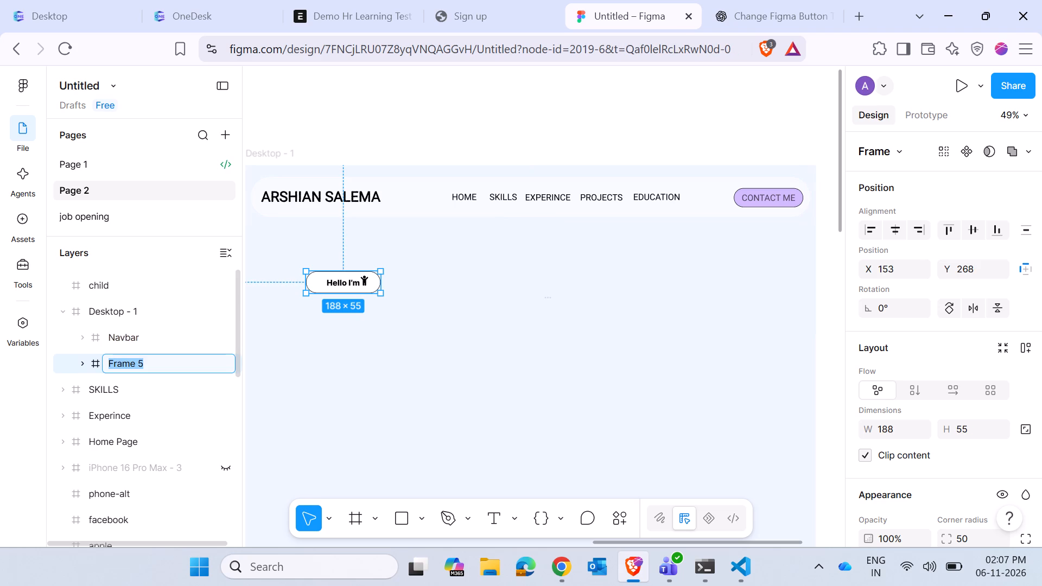
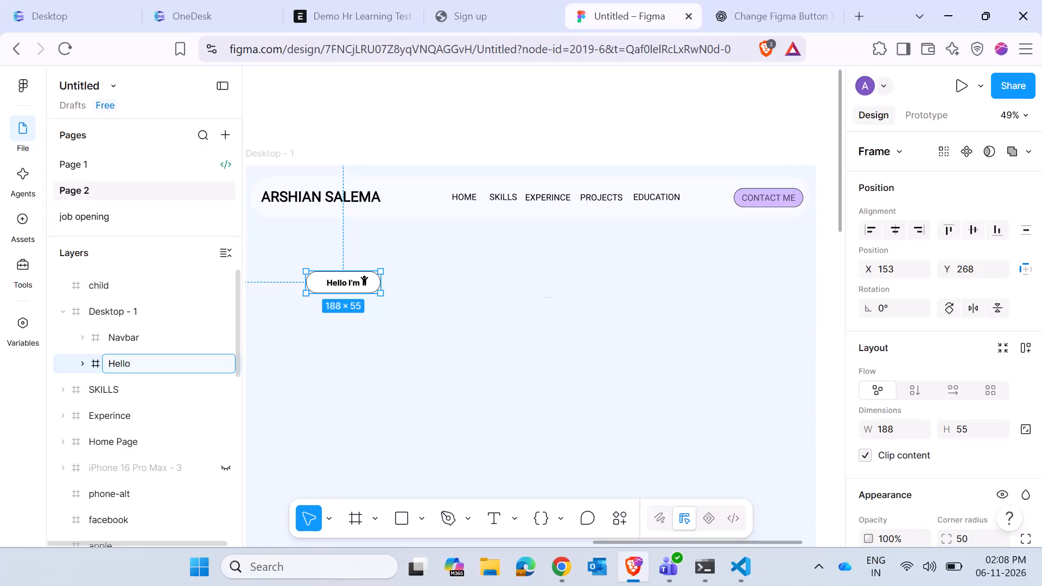
Rename the Hello I'm badge's frame as Hello.
key("Return")
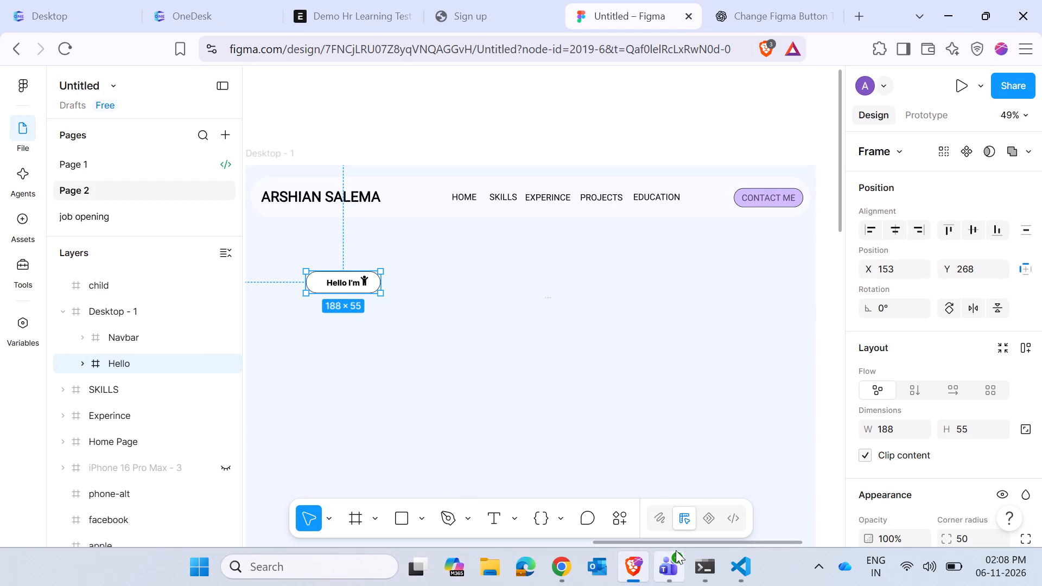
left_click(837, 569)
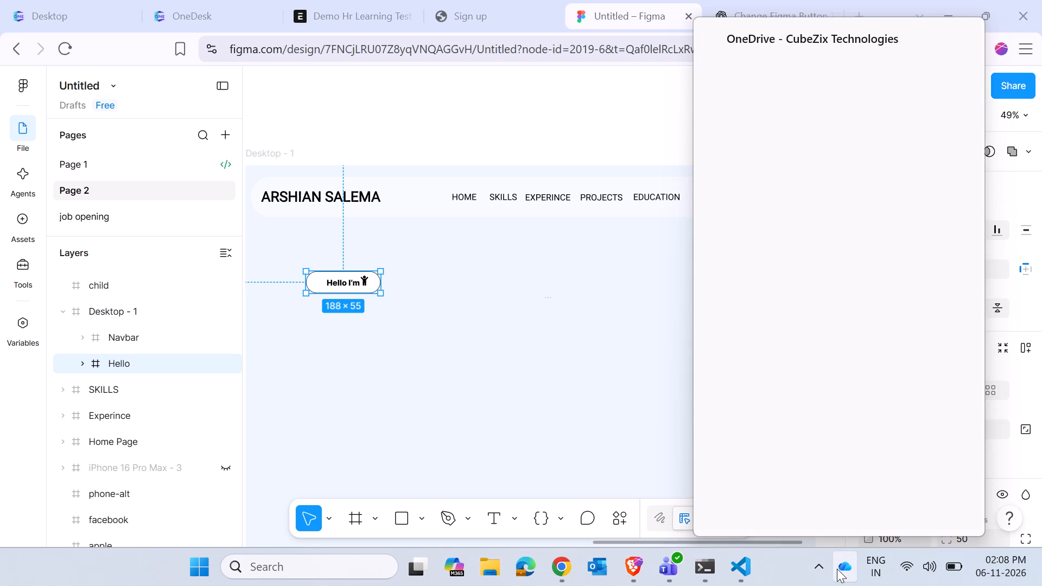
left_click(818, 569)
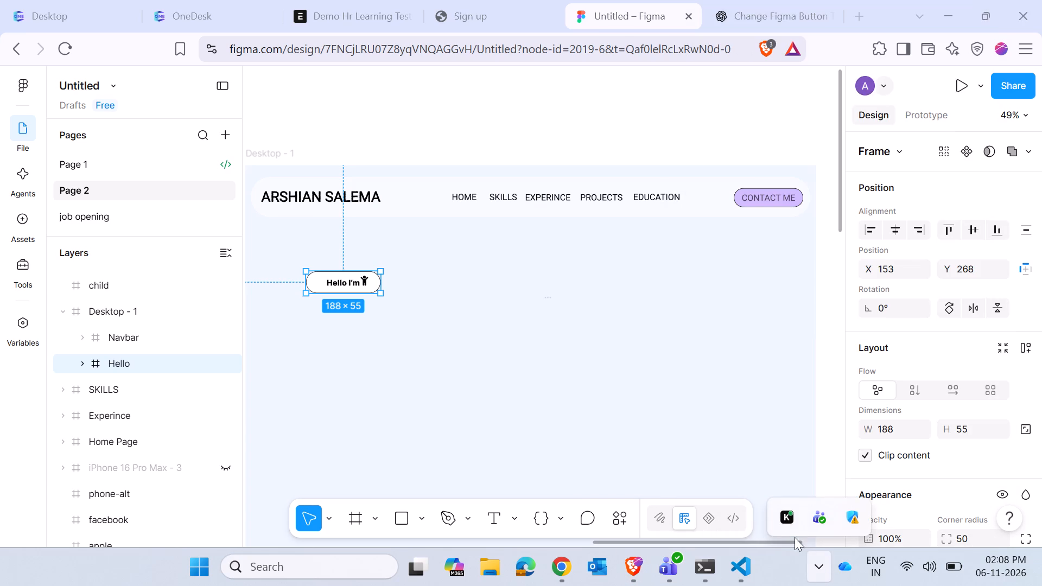